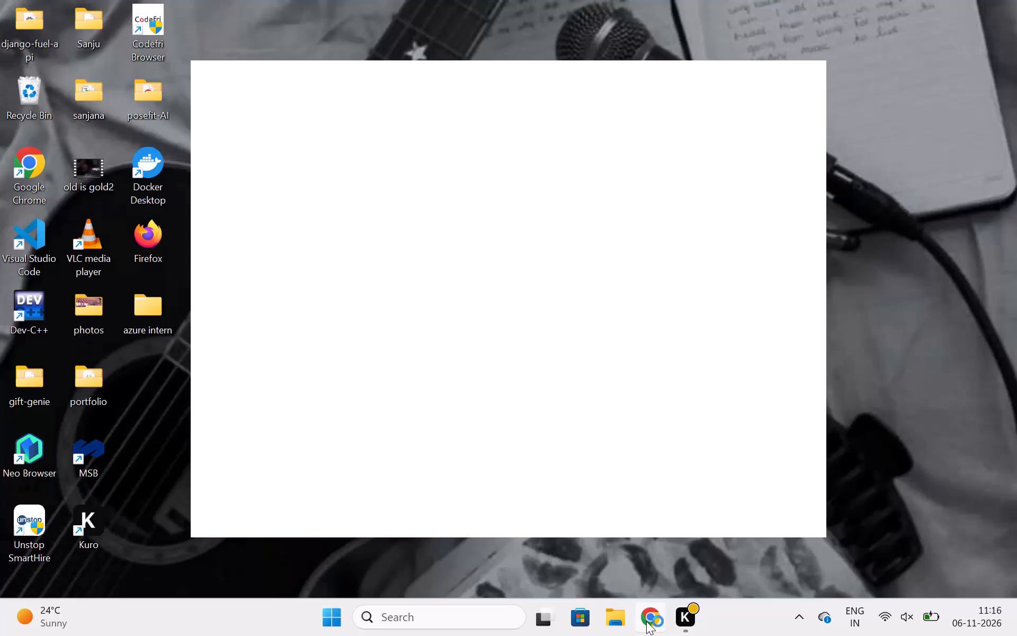
Open Google Chrome and enter "az" as the web address query to bring up Microsoft Azure pages.
click(646, 621)
click(695, 281)
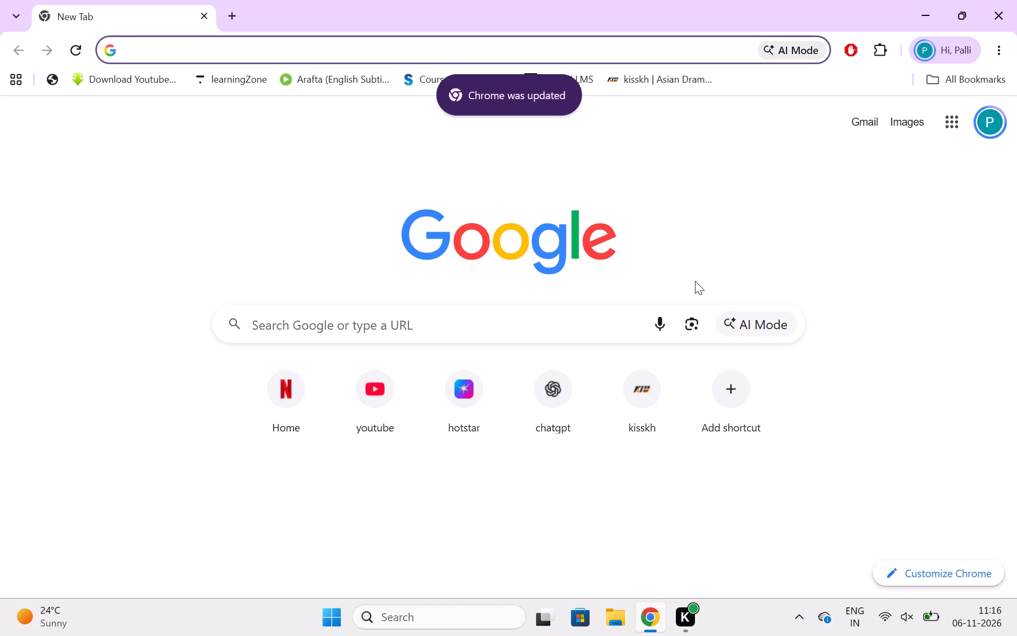
text(az)
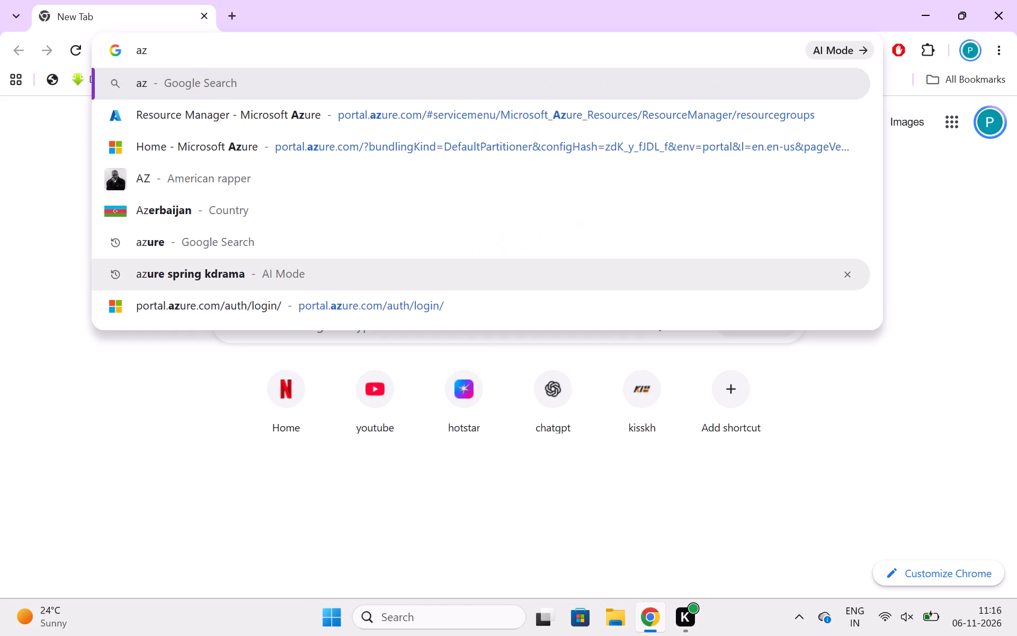
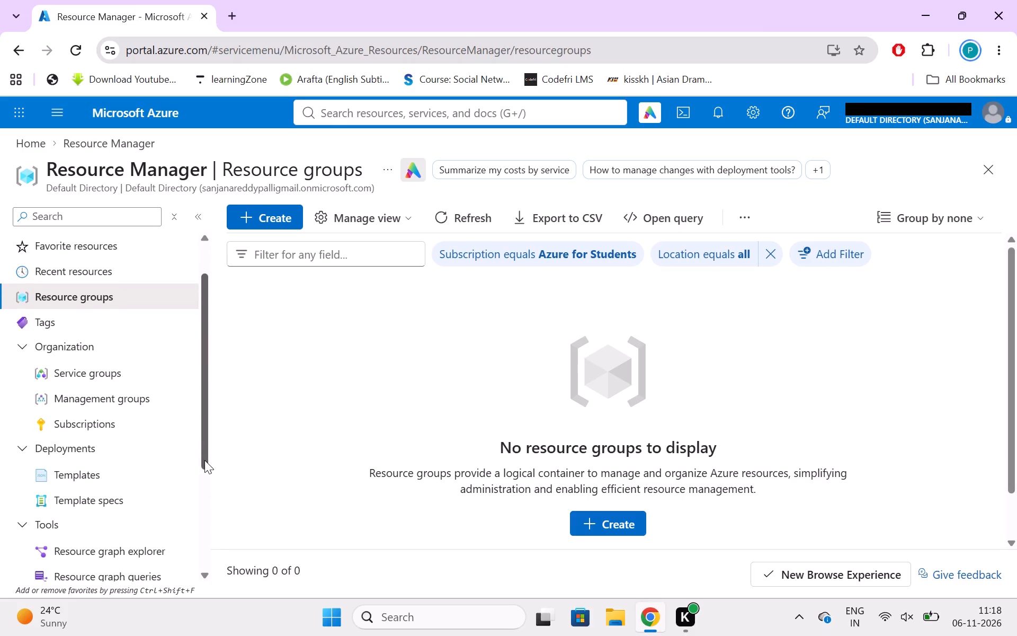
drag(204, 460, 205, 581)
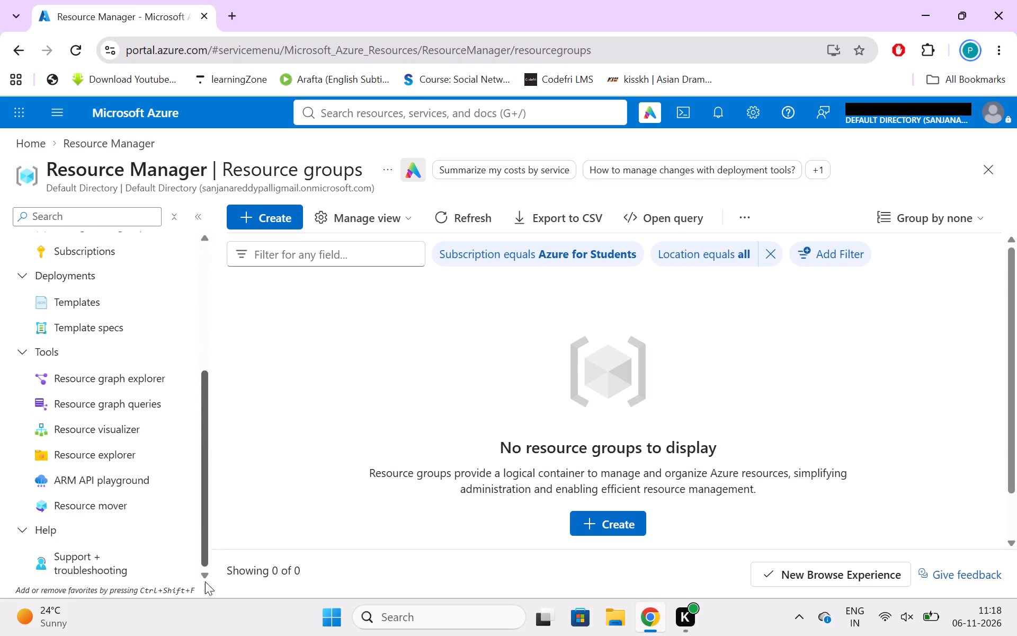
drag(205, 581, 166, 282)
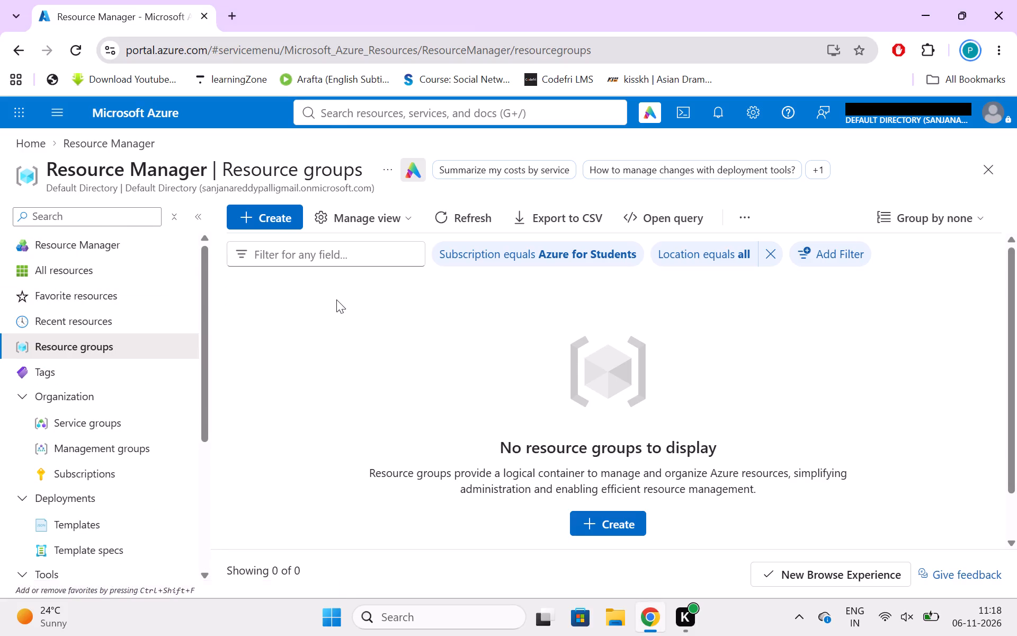
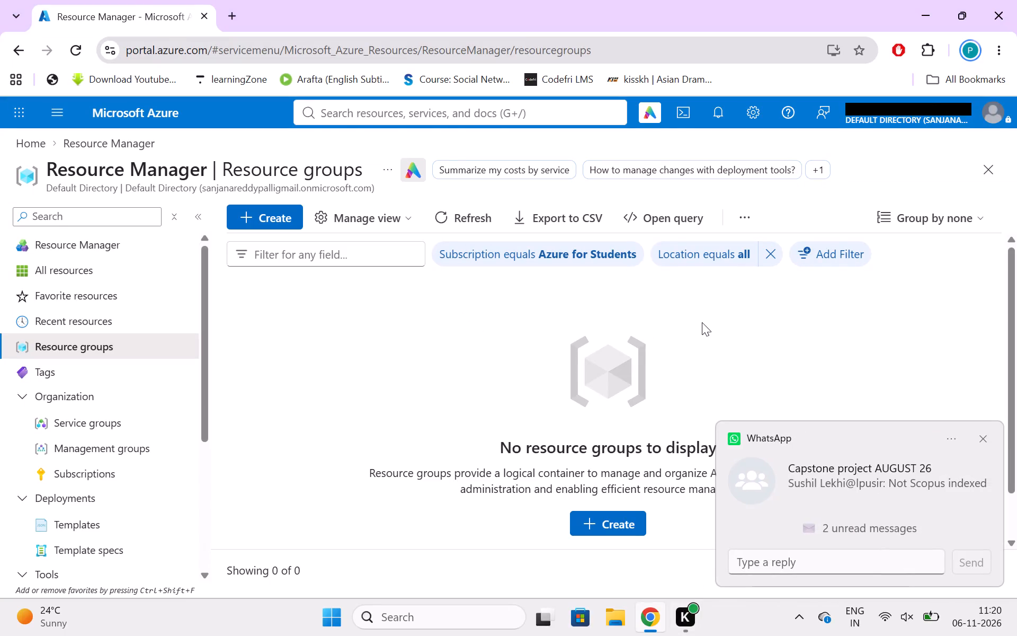
Dismiss the WhatsApp message notification covering the Resource groups page.
click(988, 436)
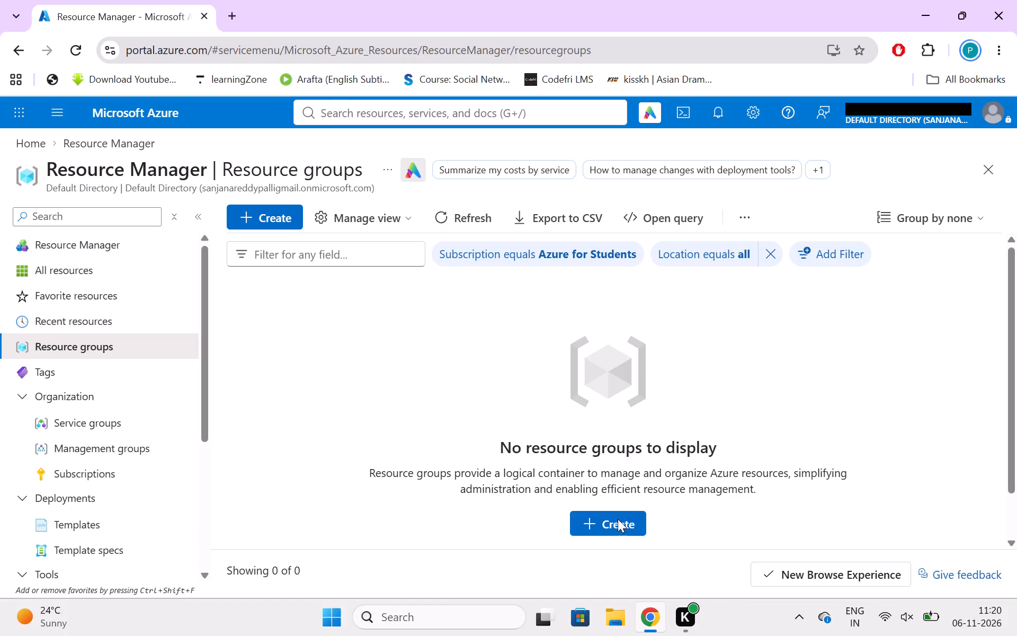
Switch to WhatsApp by launching it from the recent Windows searches.
click(488, 610)
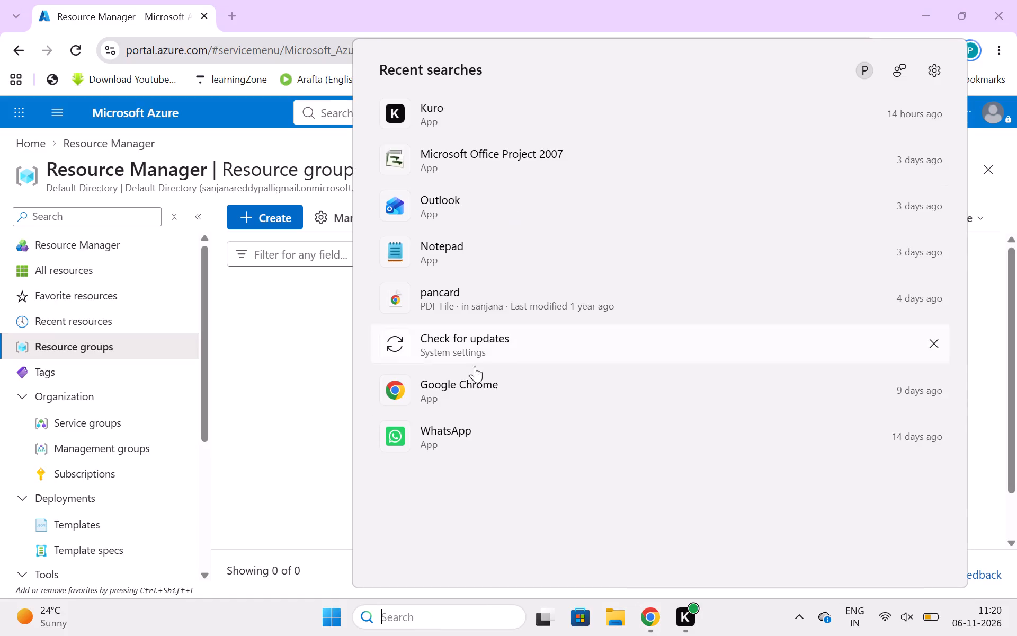
click(467, 418)
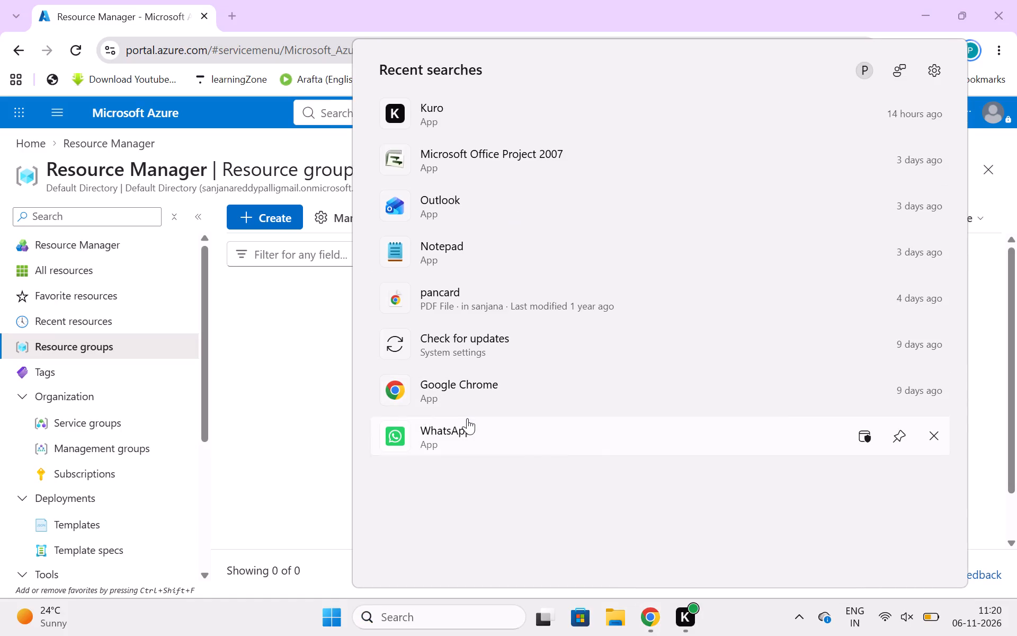
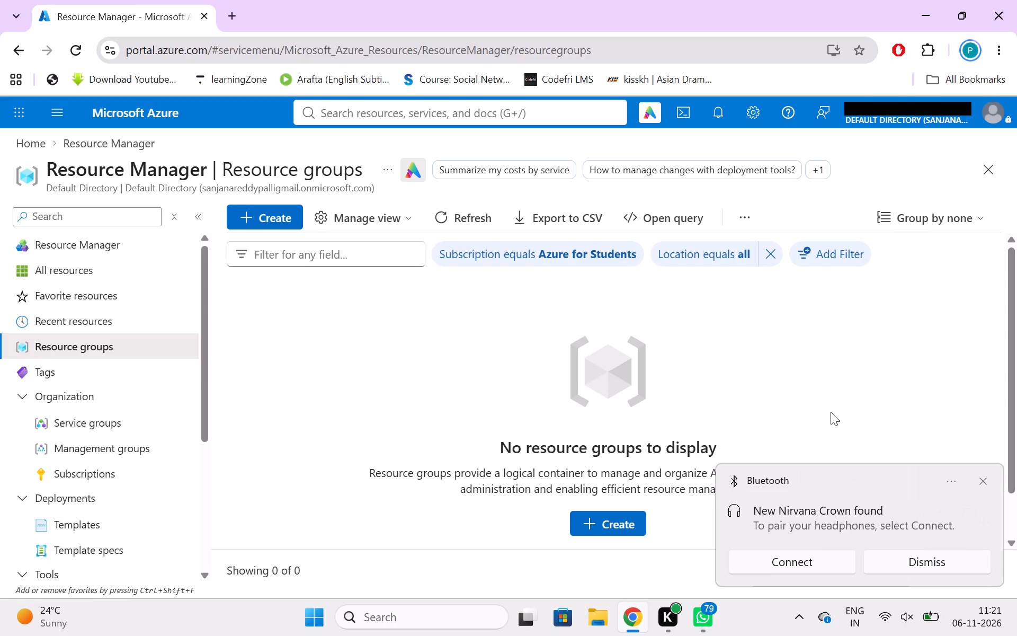
Close the Bluetooth pairing notification for the Nirvana Crown headphones.
click(982, 484)
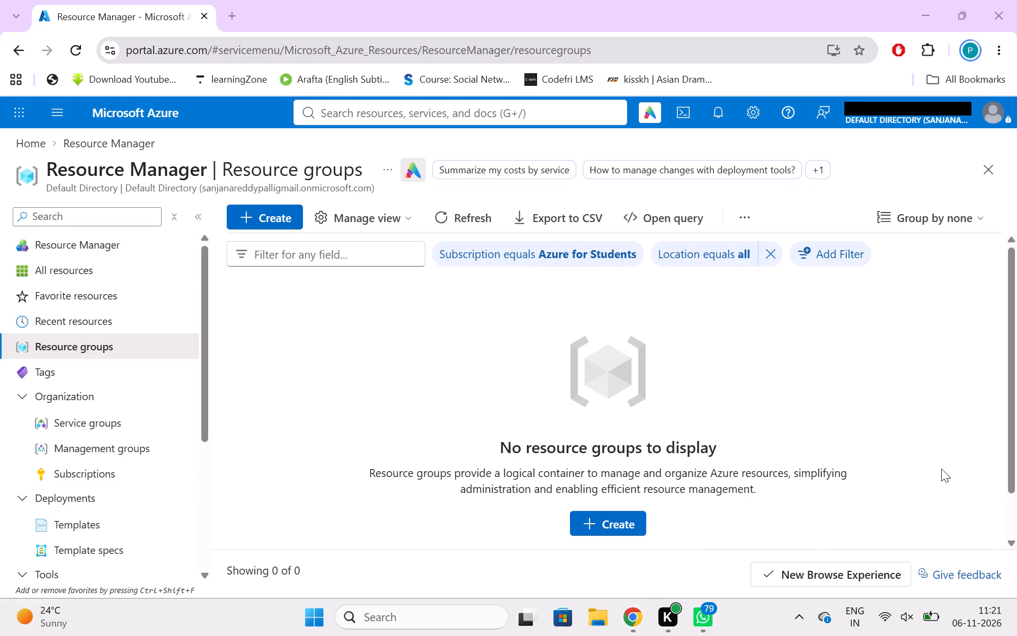
Search Google for "azure key vault" in a new browser tab.
click(228, 16)
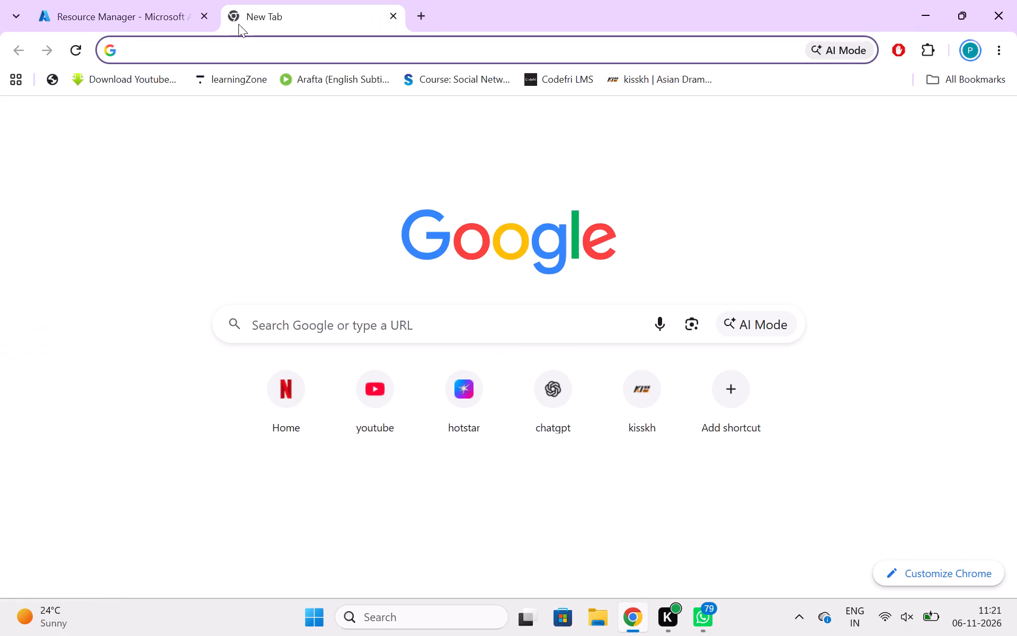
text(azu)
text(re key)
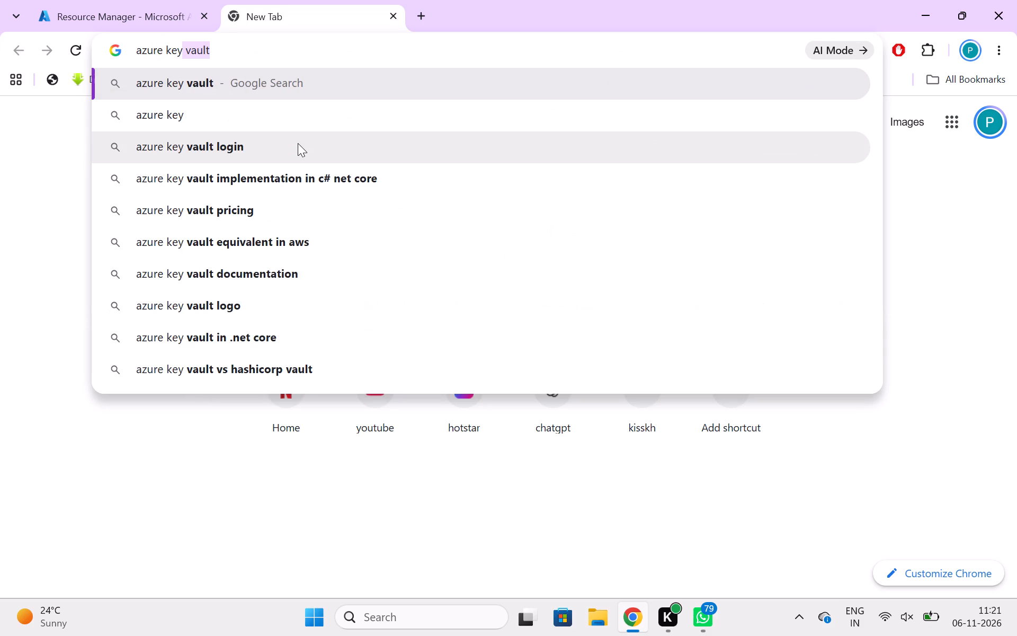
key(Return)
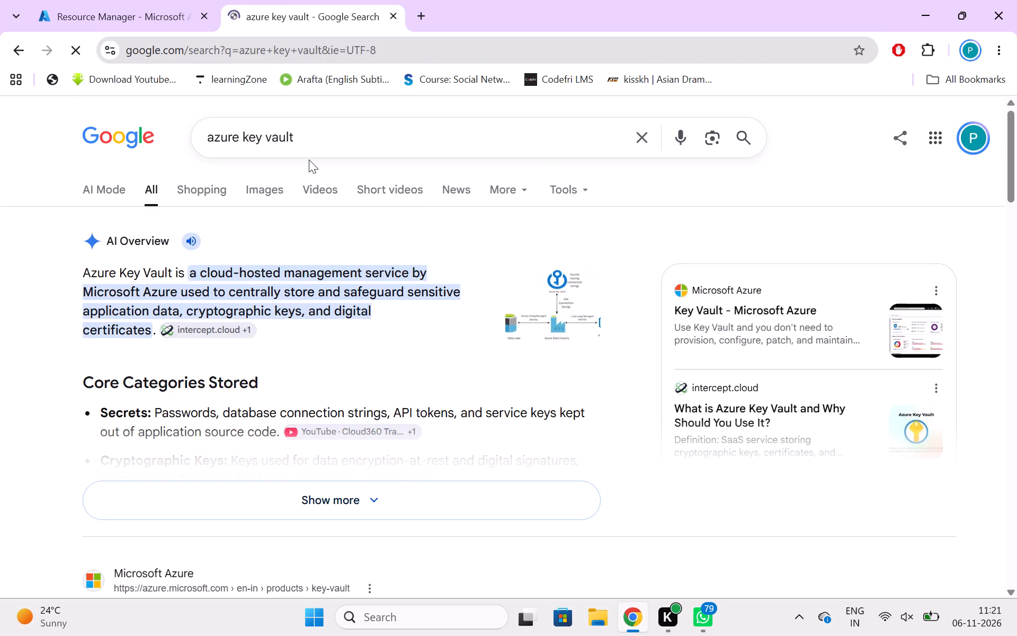
Return to the Azure Resource groups page and close the "azure key vault" search tab.
click(135, 0)
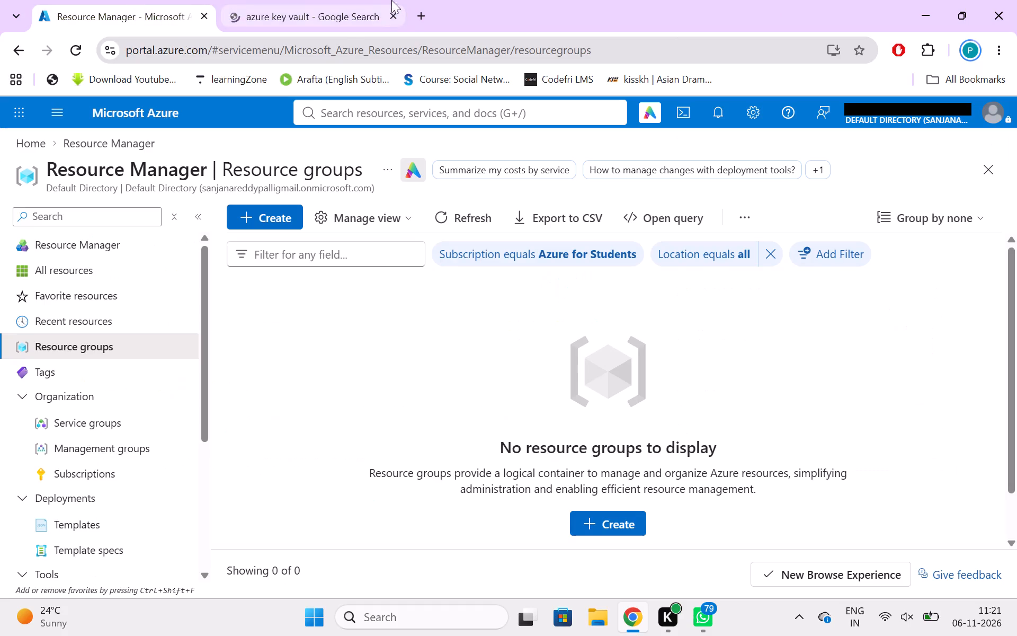
click(392, 17)
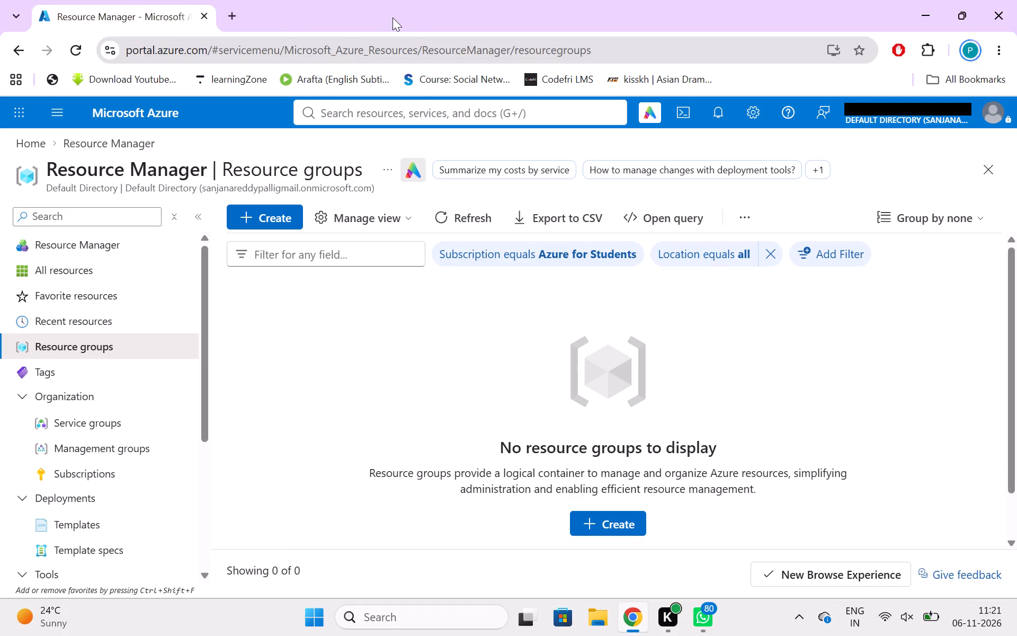
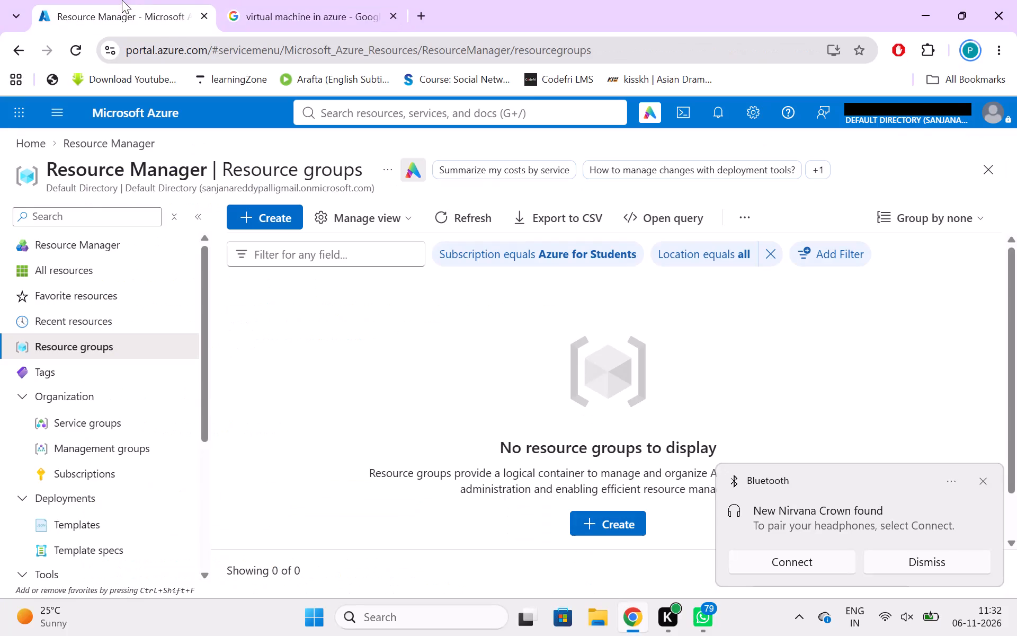
Close the "virtual machine in azure" Google search page, keeping the Azure Resource groups page open.
click(396, 17)
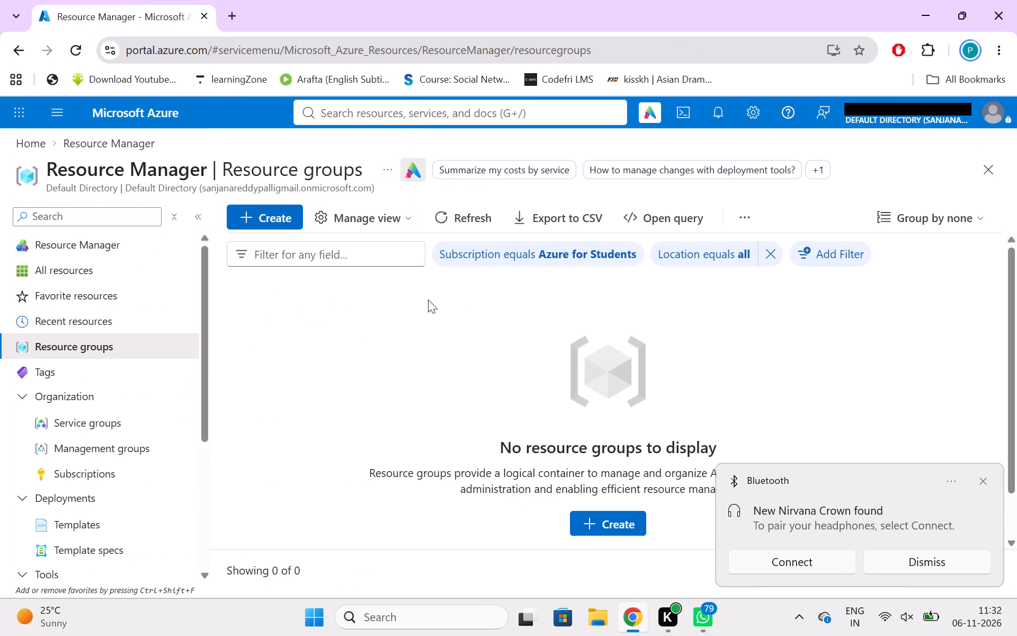
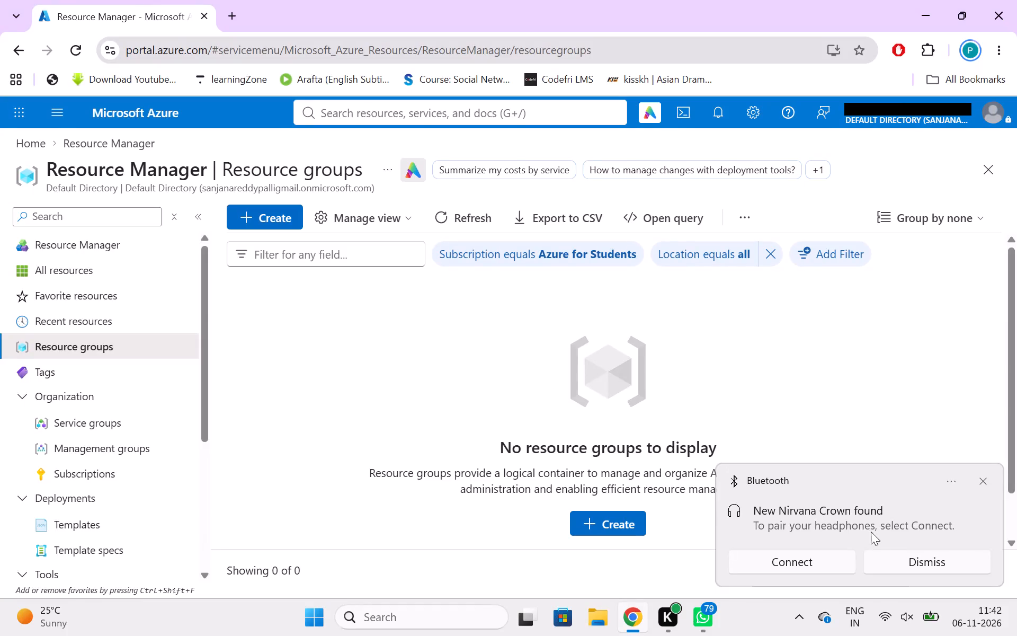
Dismiss the Bluetooth pairing notification for the Nirvana Crown headphones.
click(891, 568)
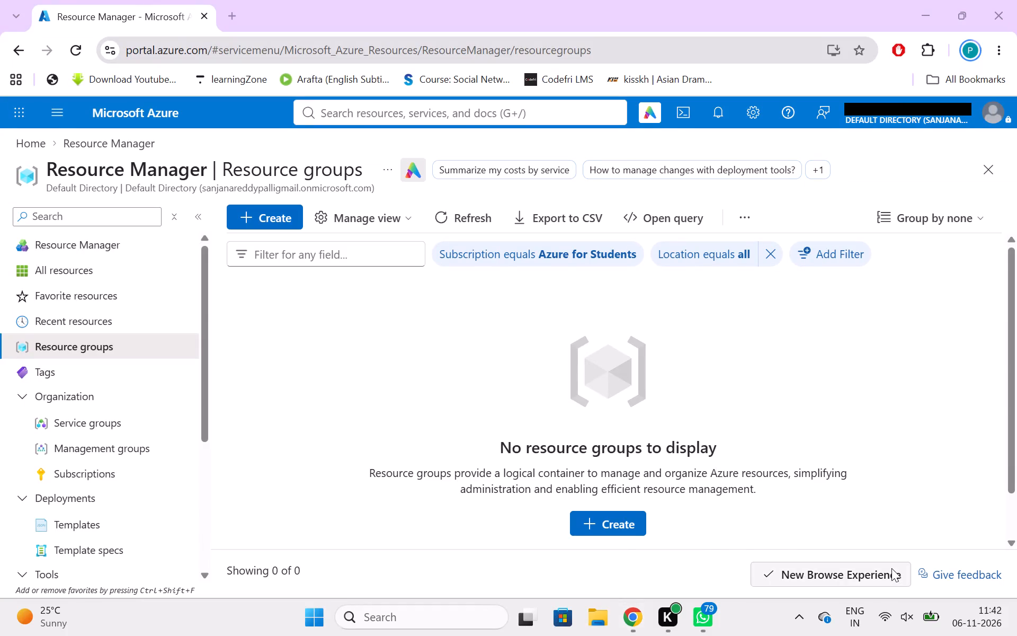
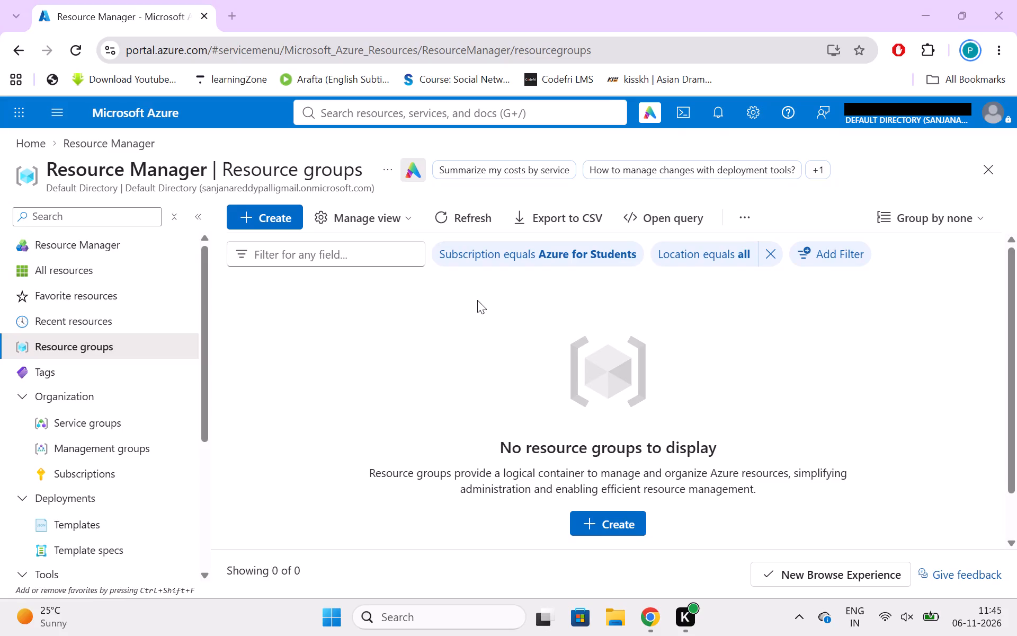
Search the Azure portal's resources, services and docs for "azure docum".
click(377, 104)
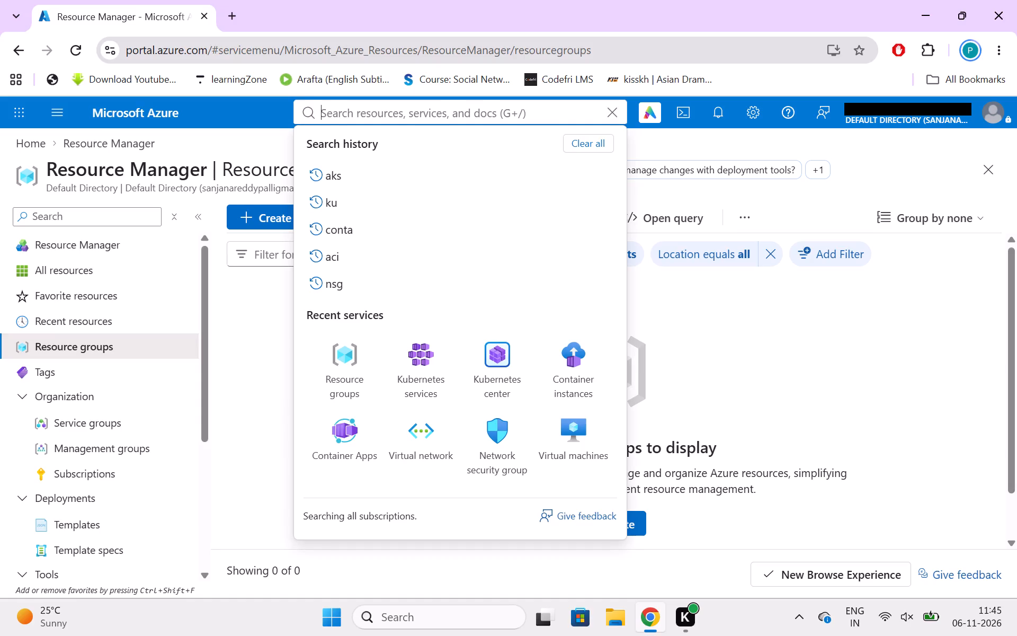
text(azure)
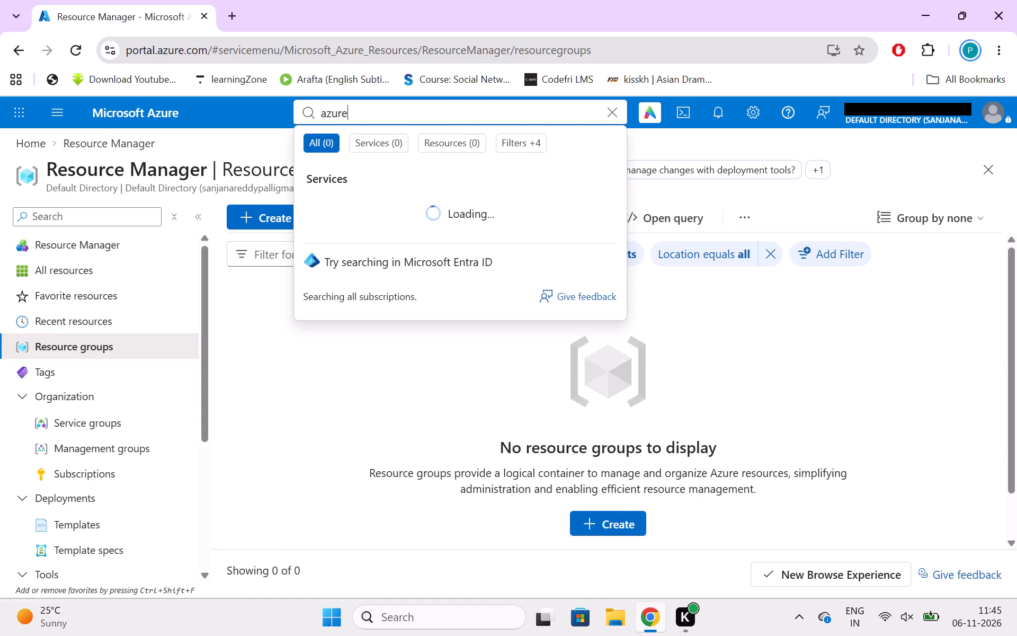
key(space)
text(dp)
key(BackSpace)
text(ocu)
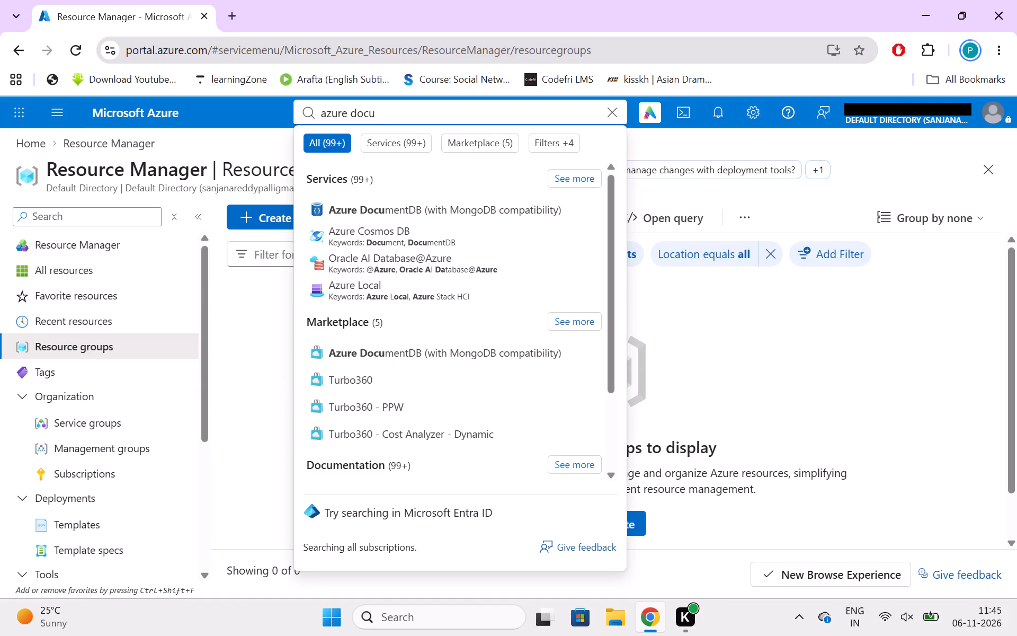
key(m)
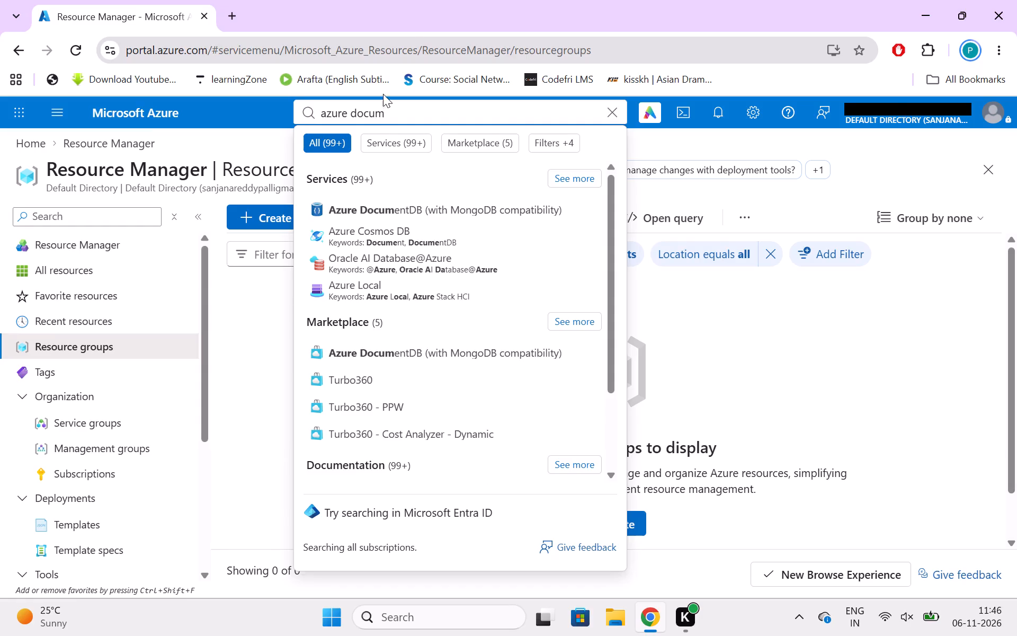
Search the web for "azure documentation" in a new browser tab and open Microsoft Learn's Azure documentation page.
click(224, 9)
text(azure)
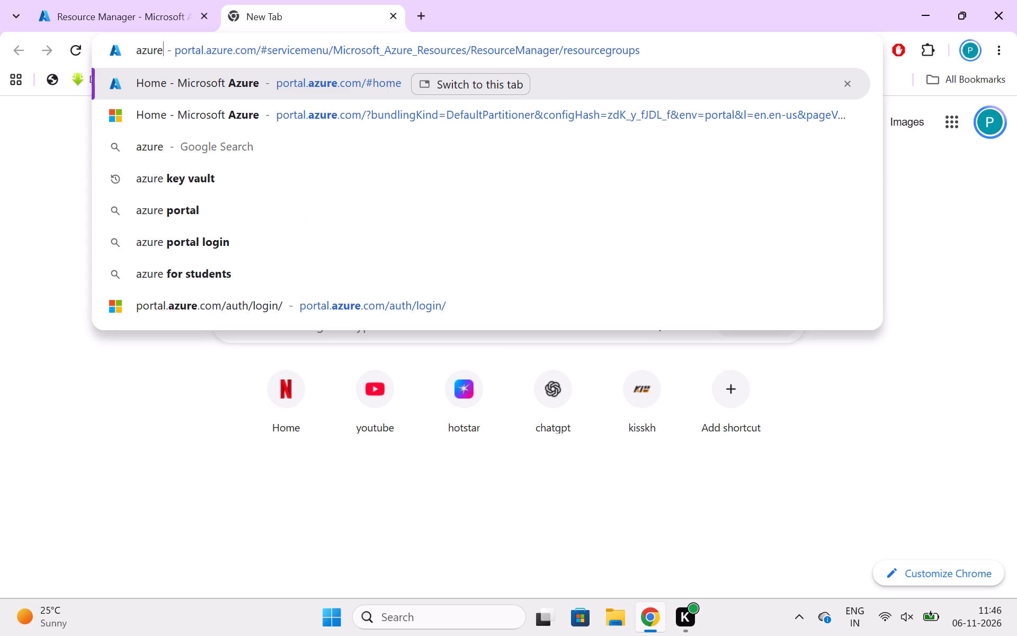
key(space)
text(docum)
key(Down)
key(Return)
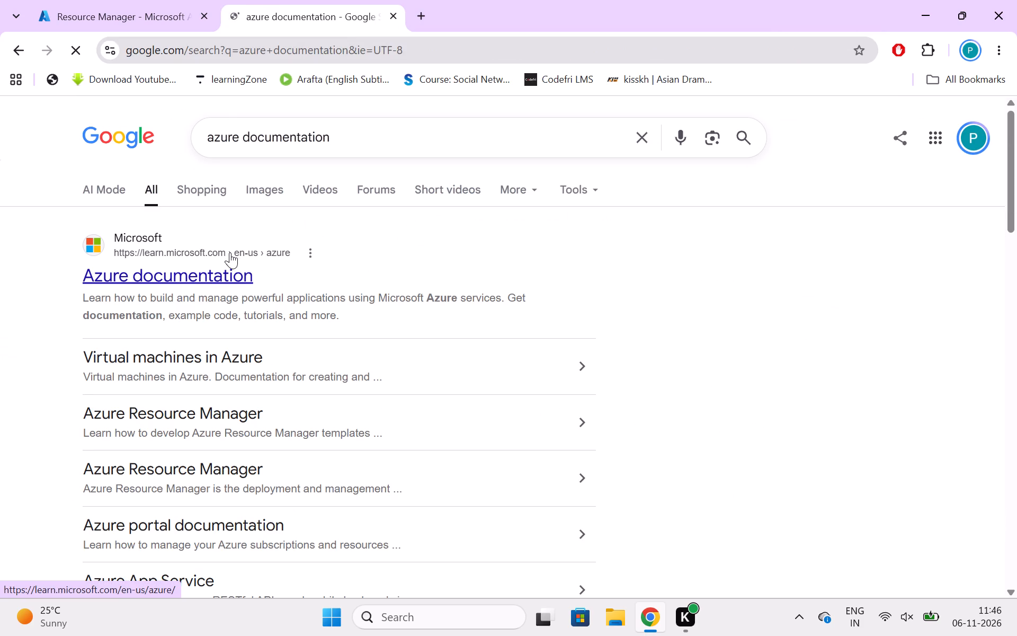
click(228, 268)
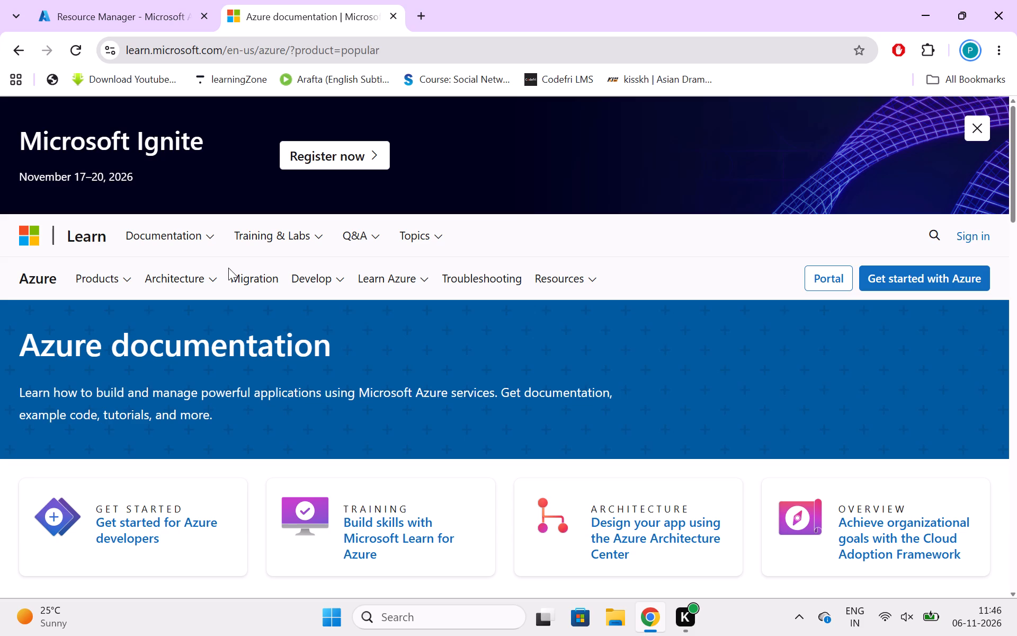
Look through the Azure documentation landing page, including its introductory resources and the Browse Azure products section.
scroll(493, 387, down, 2)
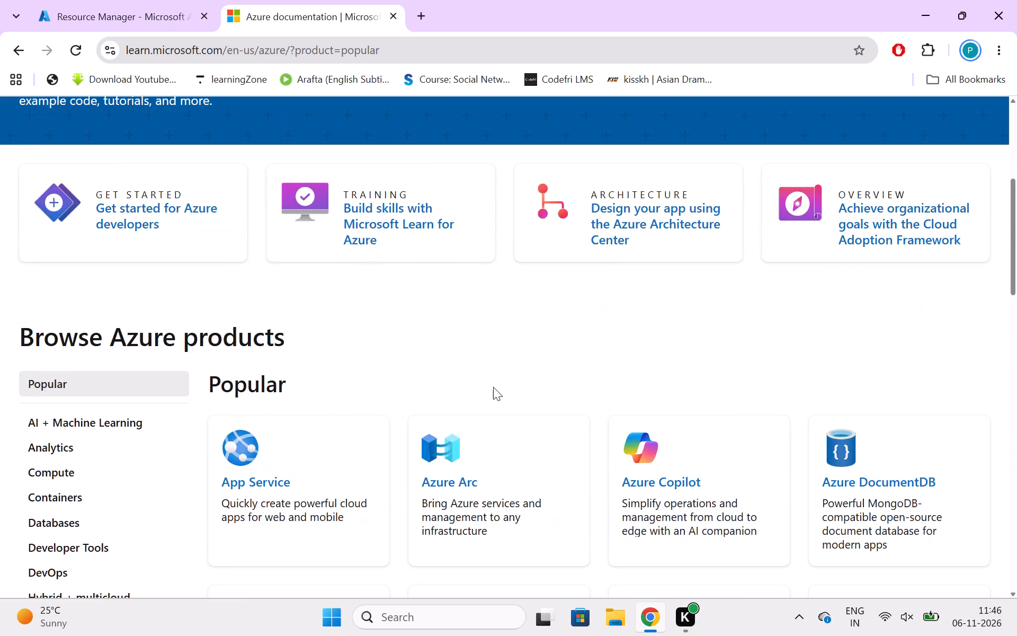
scroll(493, 387, down, 6)
scroll(493, 387, up, 7)
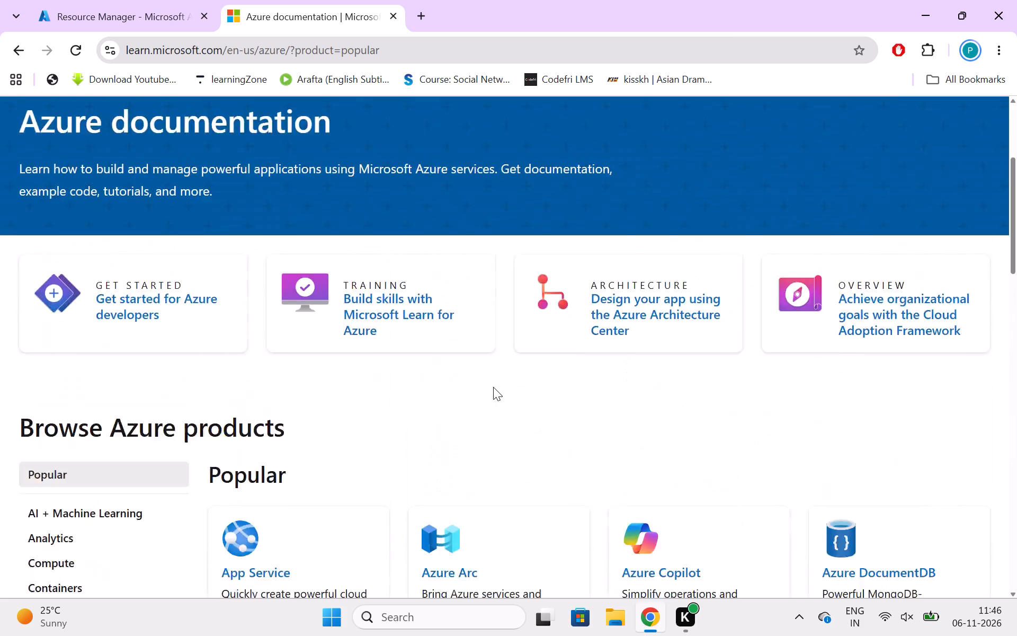
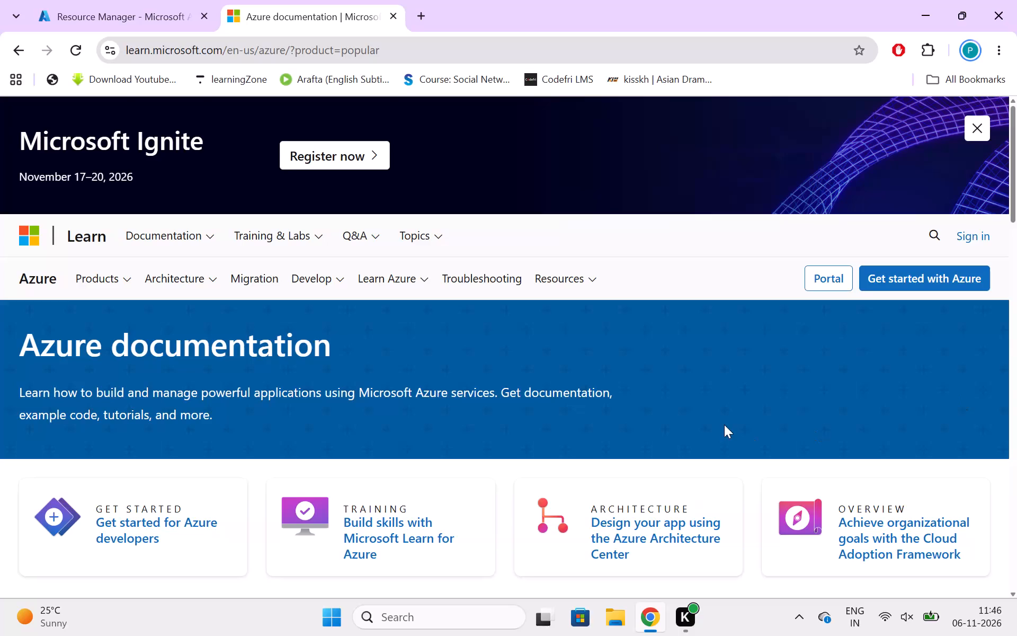
Look through the Azure documentation page's popular products, from App Service to Virtual Machines, and its Languages and tools section.
scroll(724, 425, down, 7)
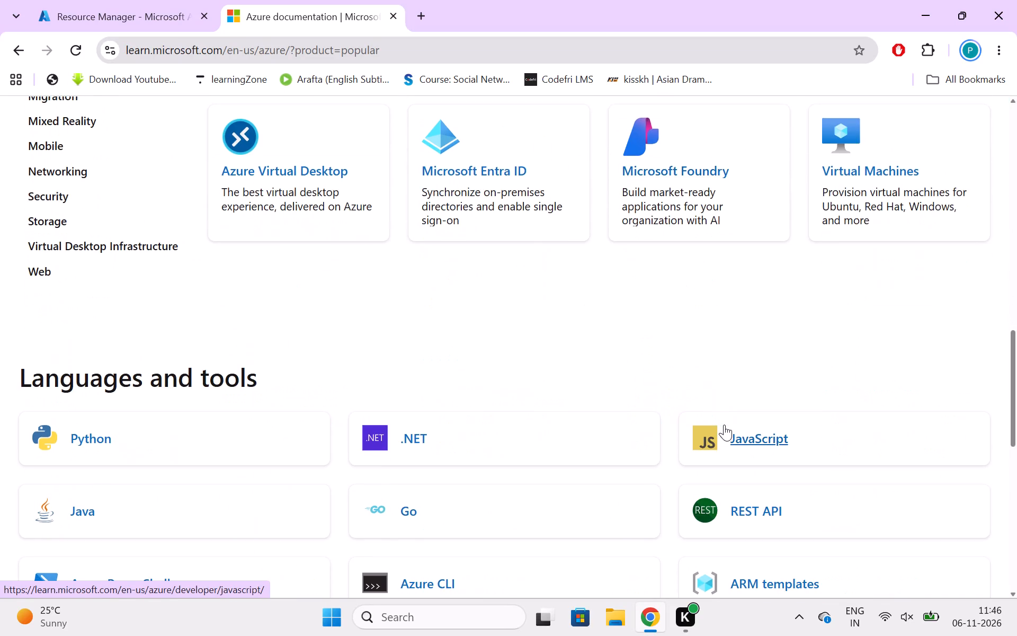
scroll(724, 425, down, 3)
scroll(724, 425, up, 7)
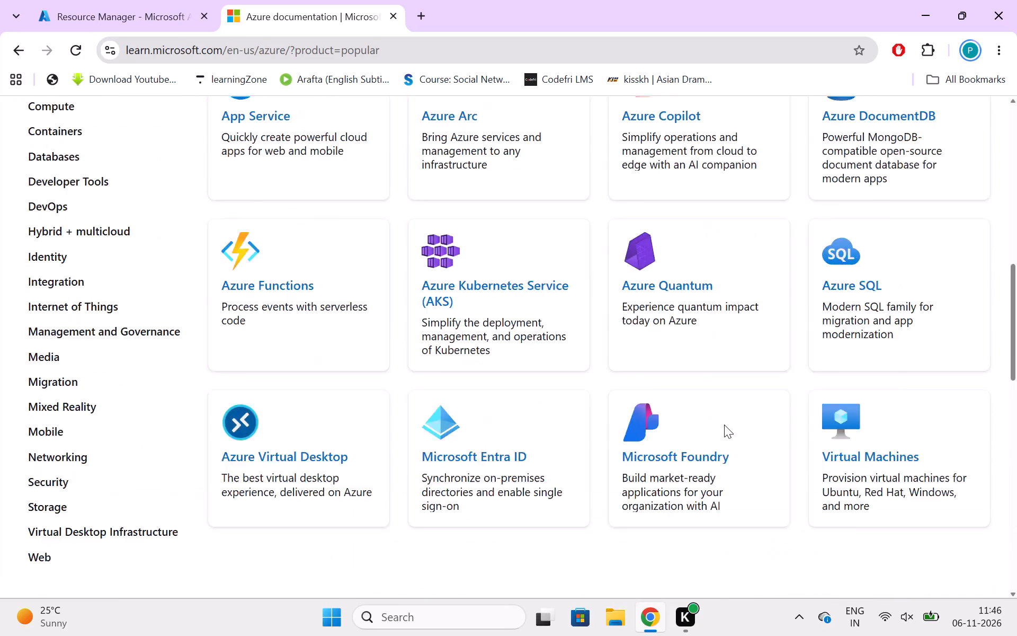
scroll(724, 425, up, 1)
scroll(724, 425, down, 4)
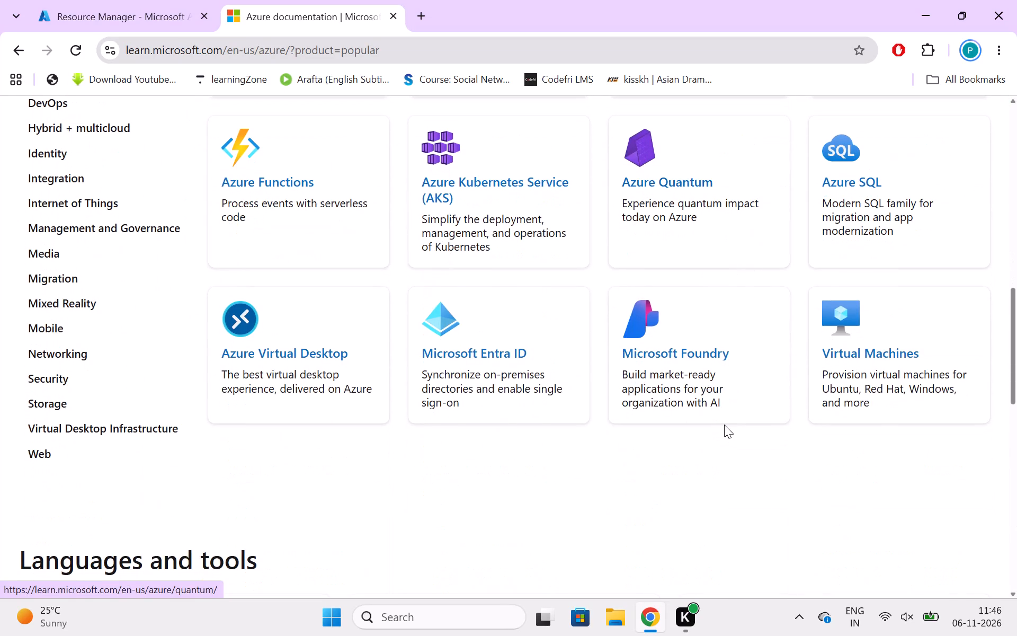
scroll(724, 425, up, 2)
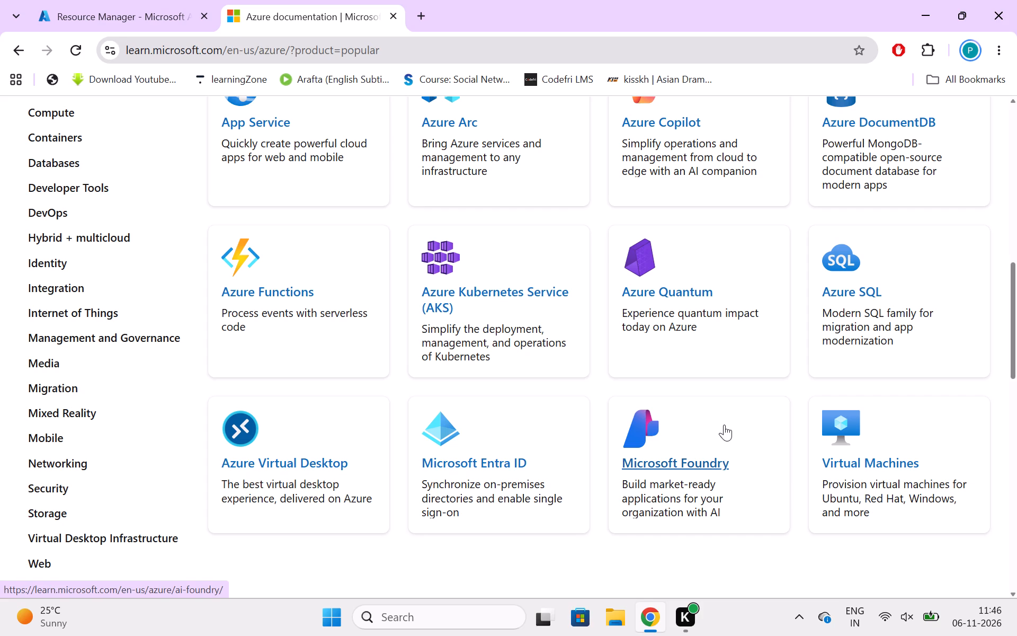
Switch to the Calculator app, divide 350 by 3, and close the calculator.
click(342, 621)
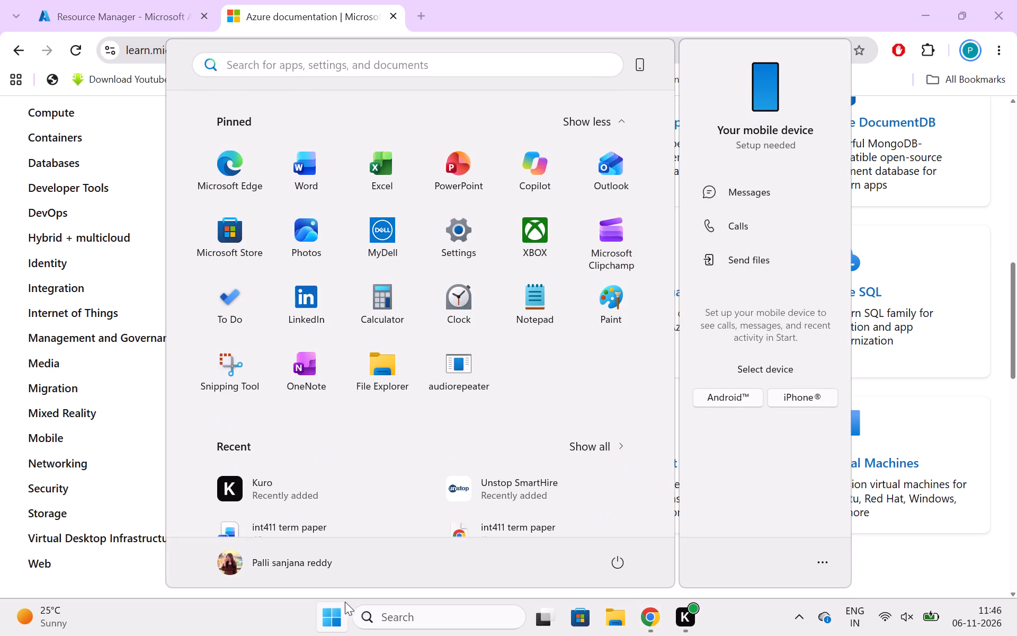
click(381, 301)
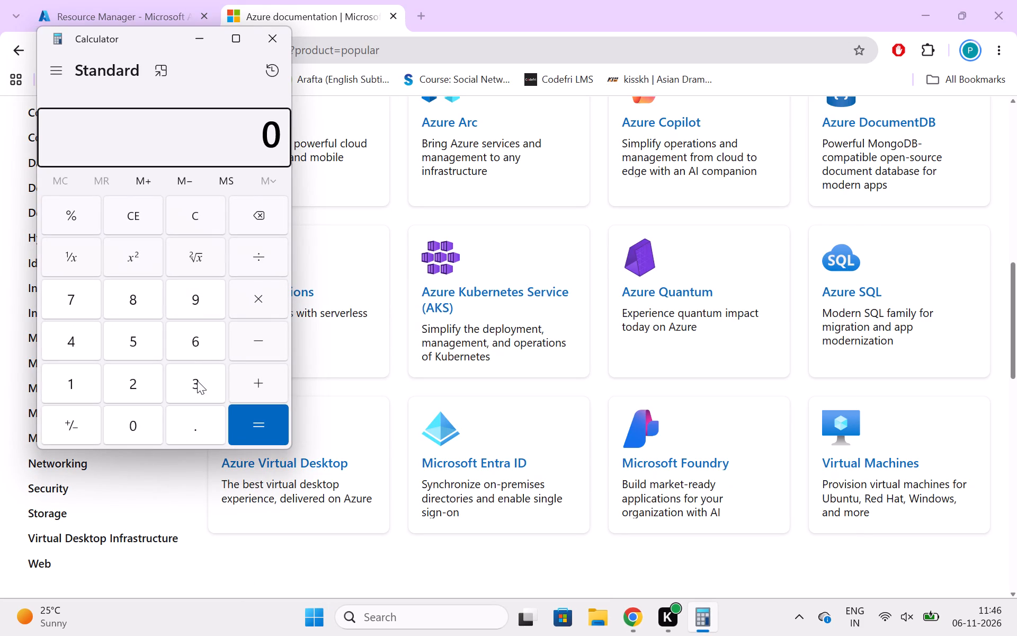
click(197, 381)
click(143, 345)
click(145, 420)
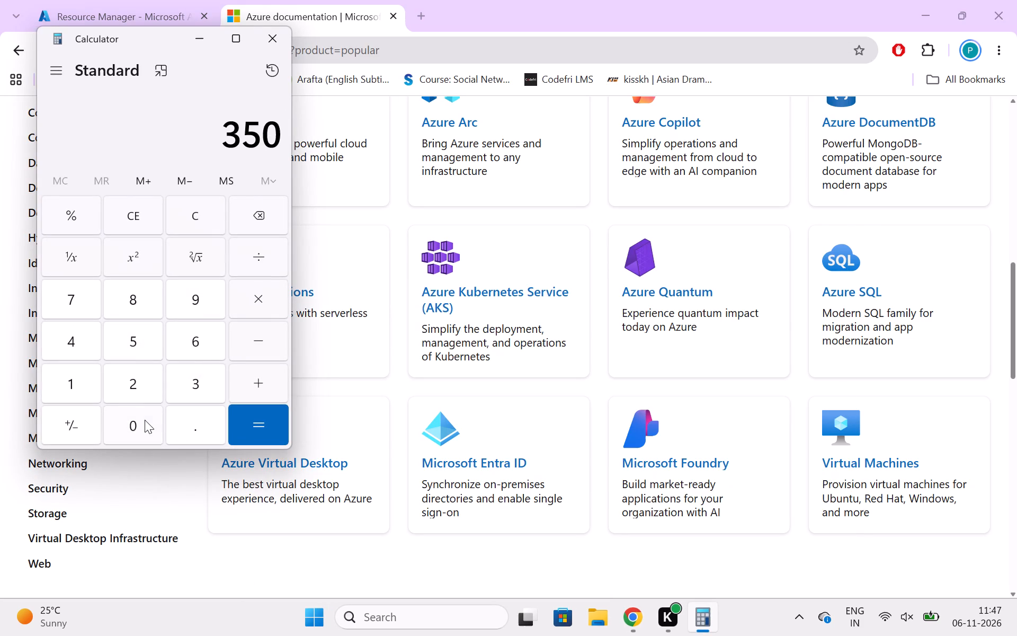
click(264, 259)
click(195, 396)
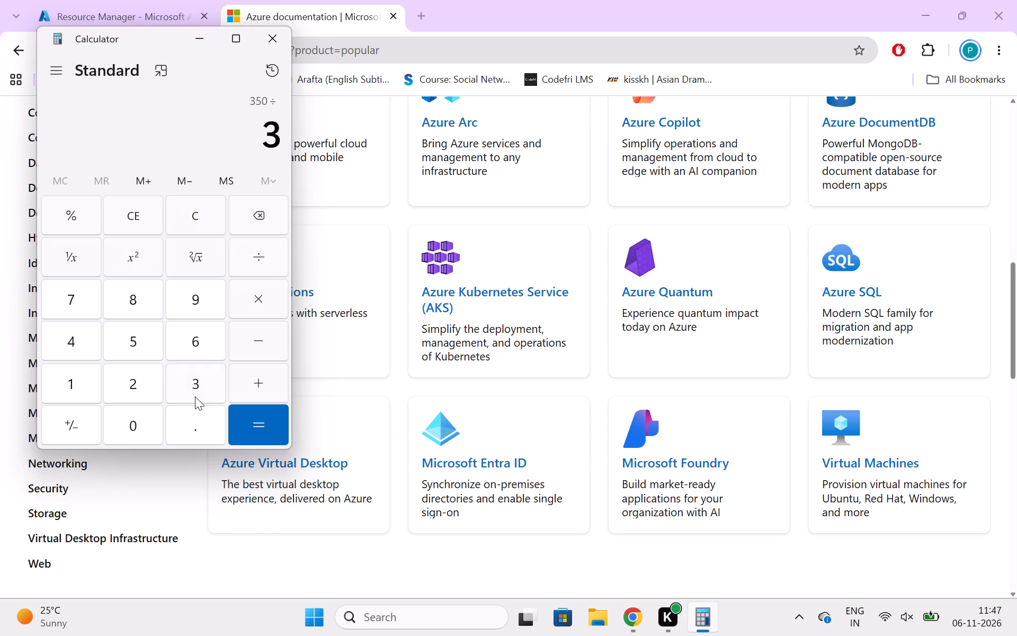
click(260, 426)
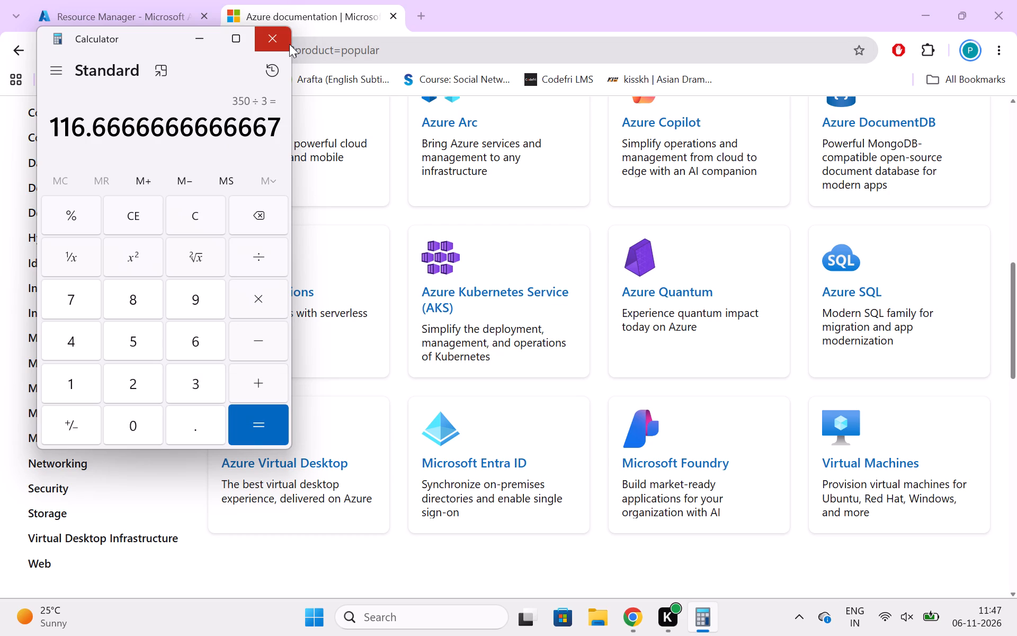
click(289, 44)
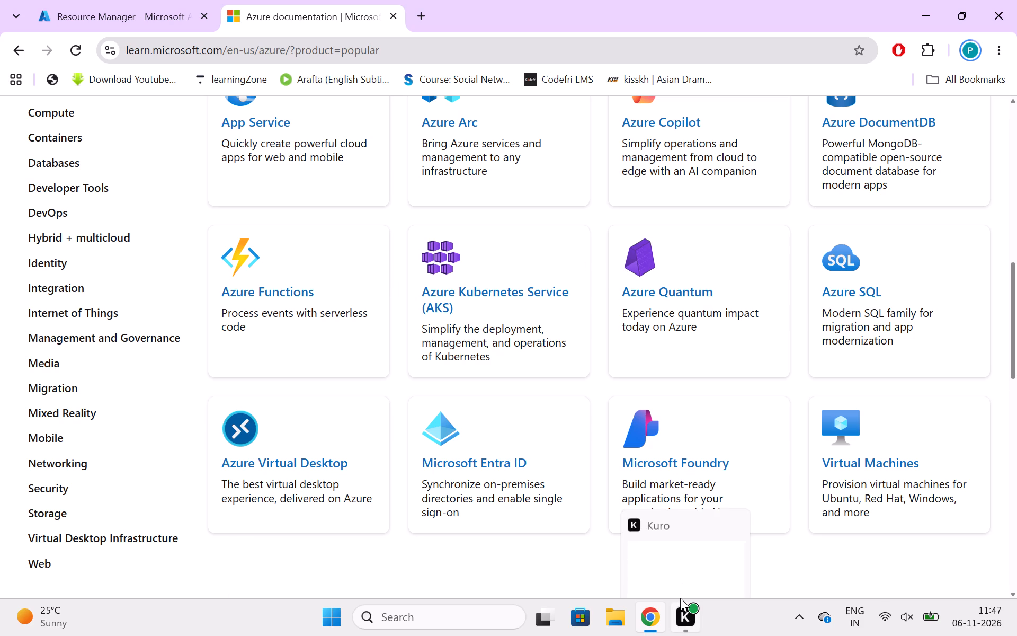
Open Windows Search from the desktop.
click(496, 605)
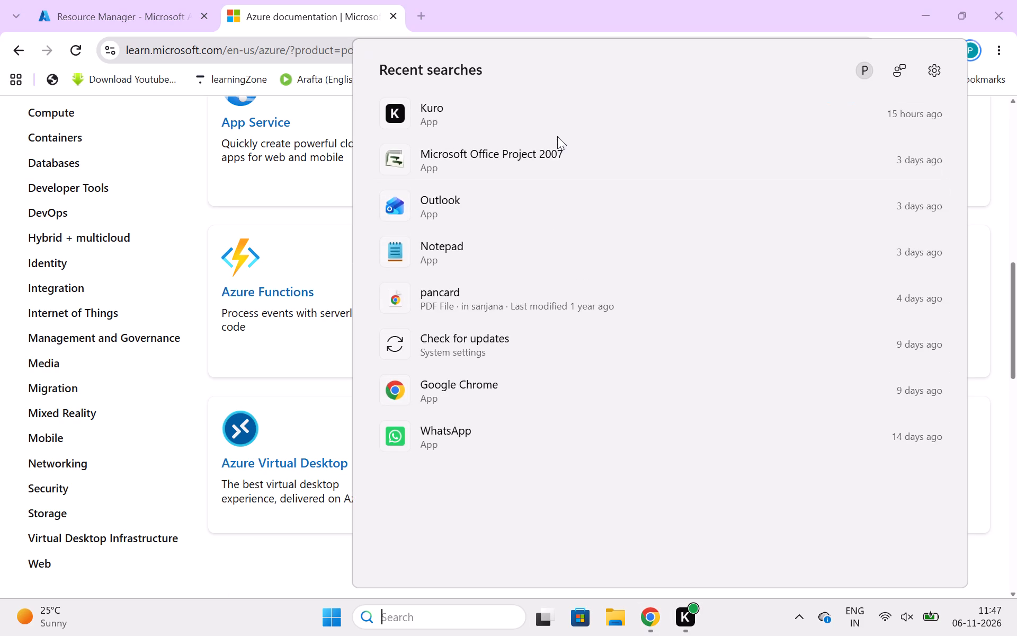
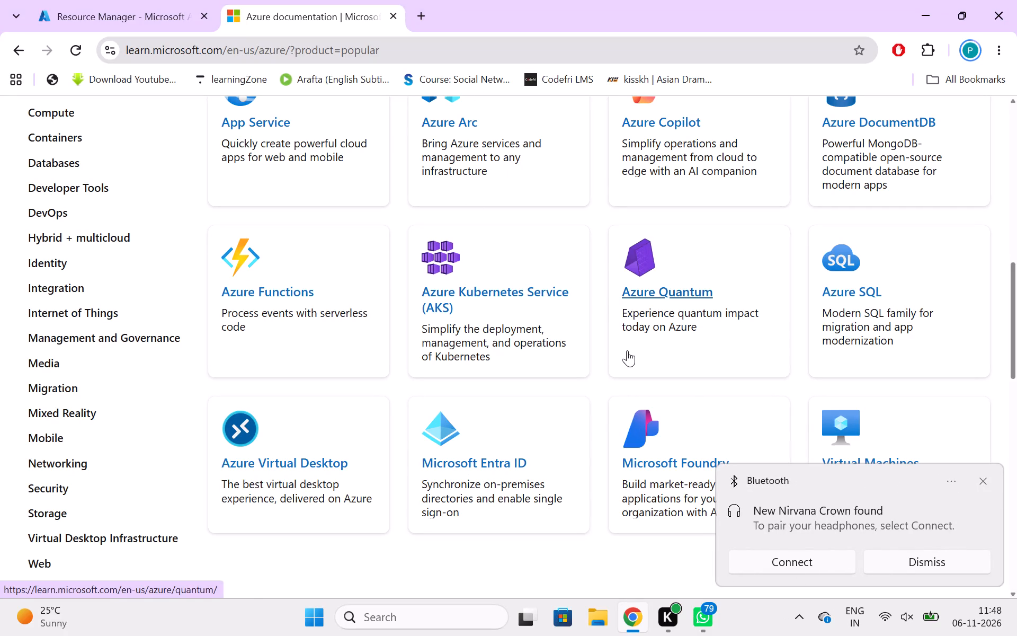
Close the Bluetooth headphone pairing notification without connecting the device.
click(953, 487)
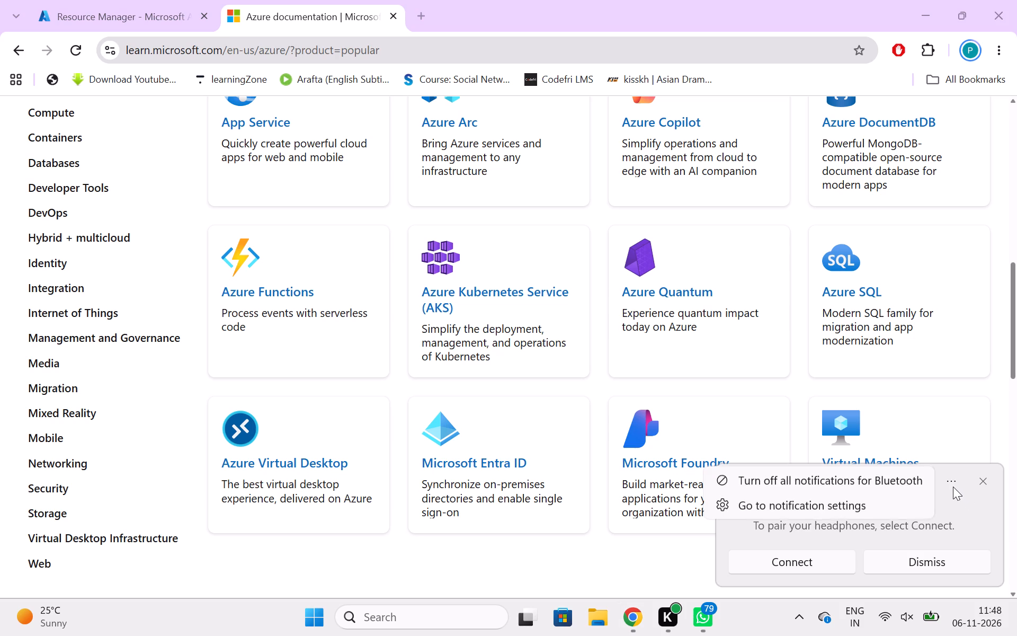
click(986, 478)
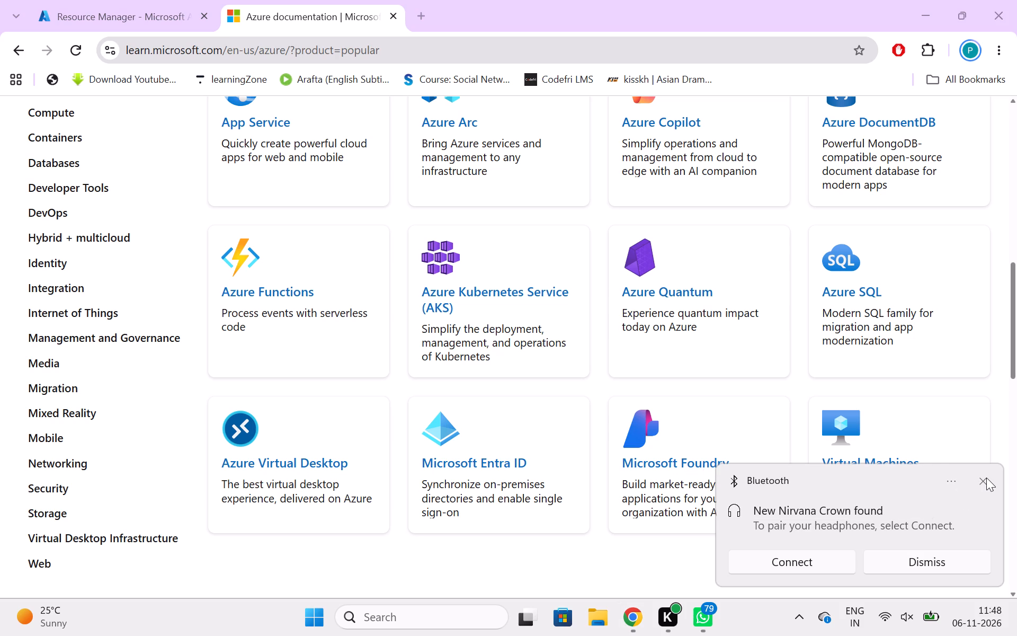
click(986, 478)
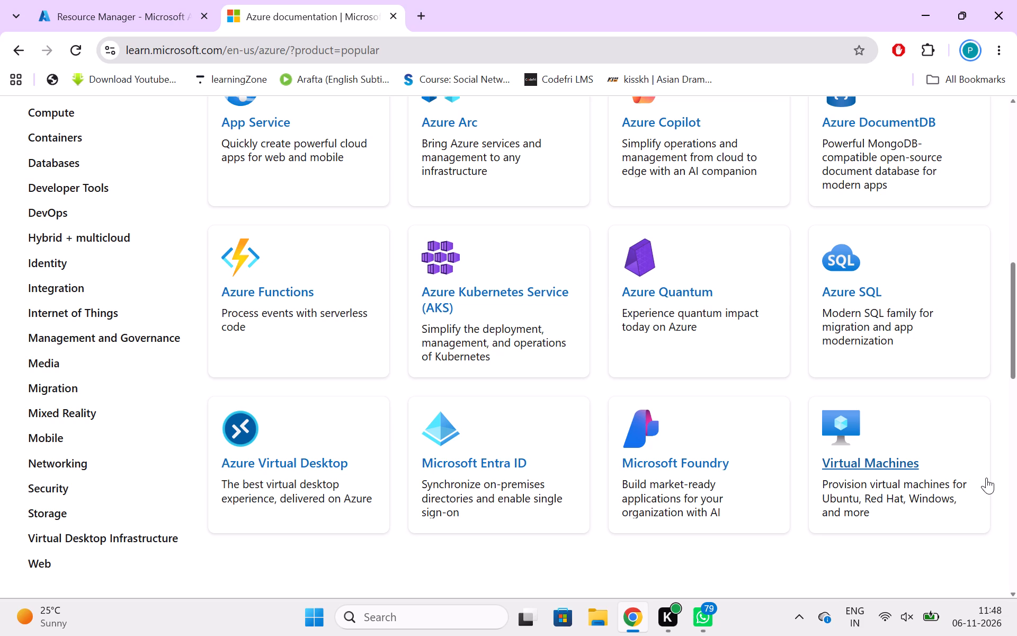
Return to the Azure portal's Resource groups page, start creating a resource group, and refresh the creation form.
click(107, 0)
triple_click(431, 104)
key(BackSpace)
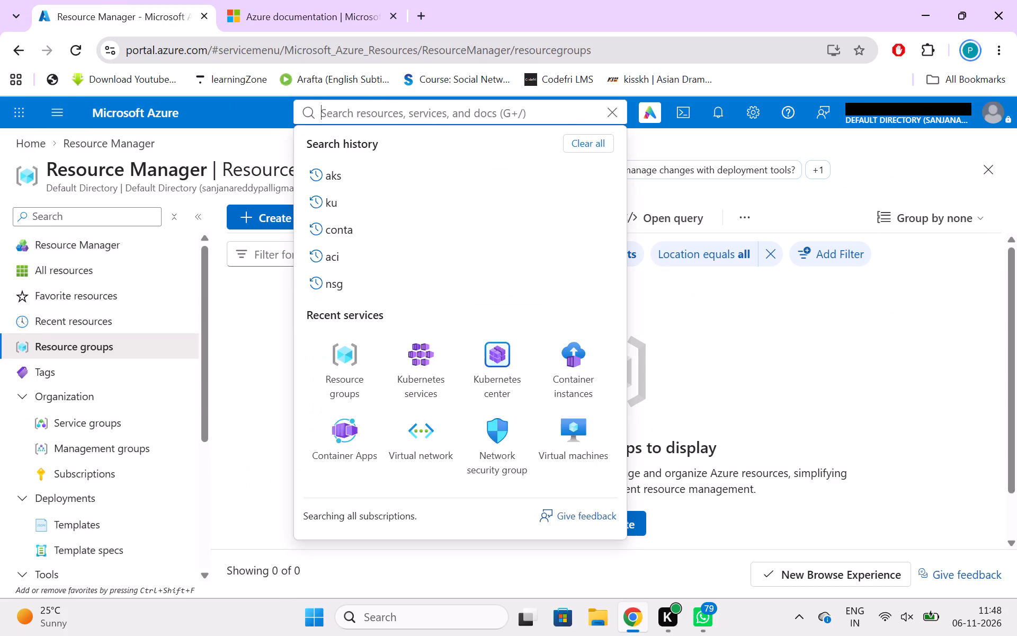
click(203, 138)
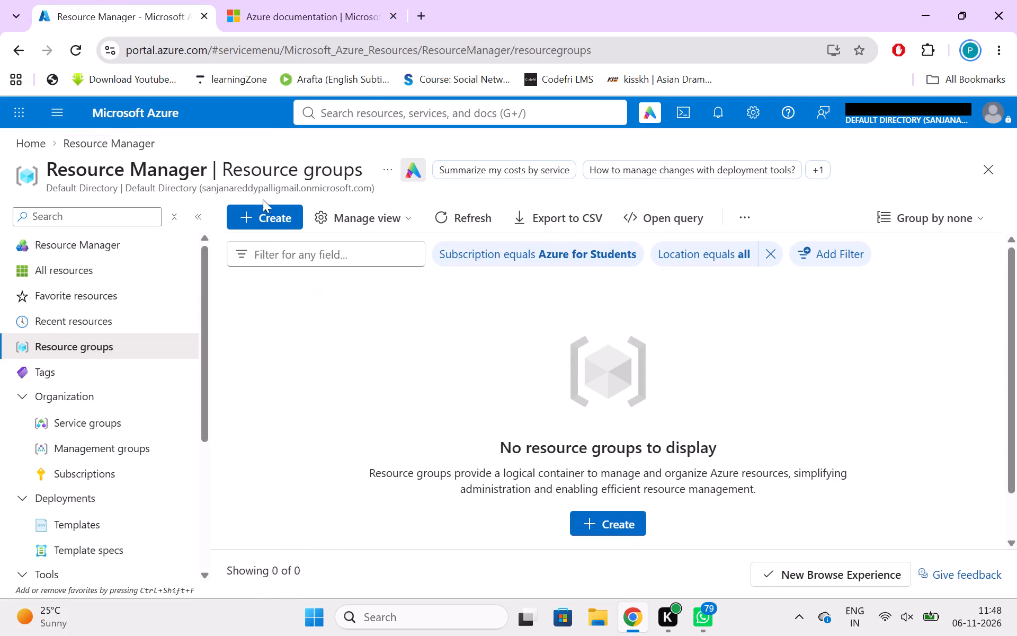
click(272, 221)
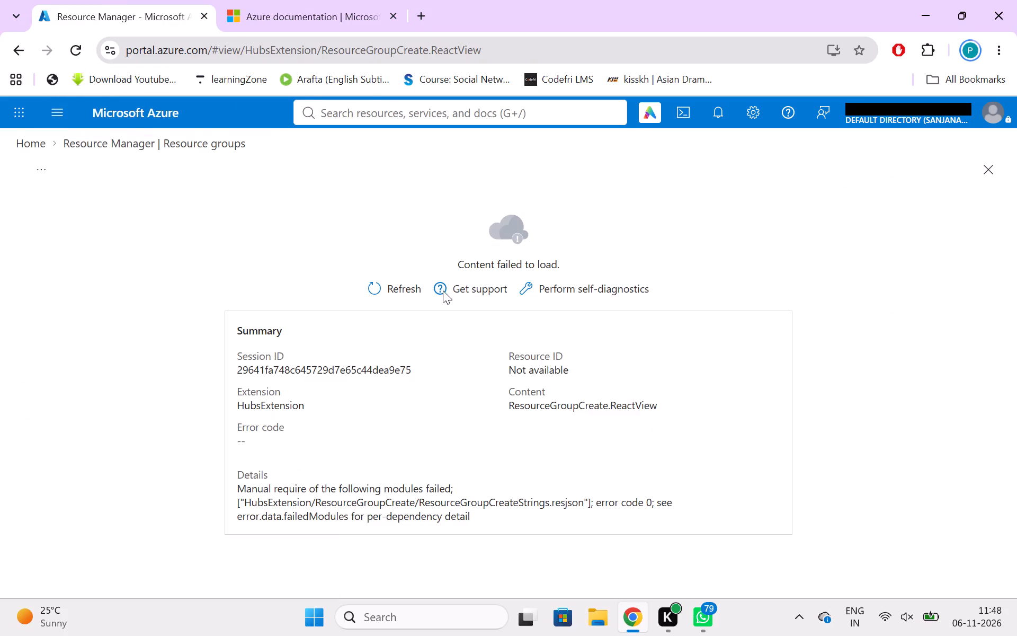
click(396, 287)
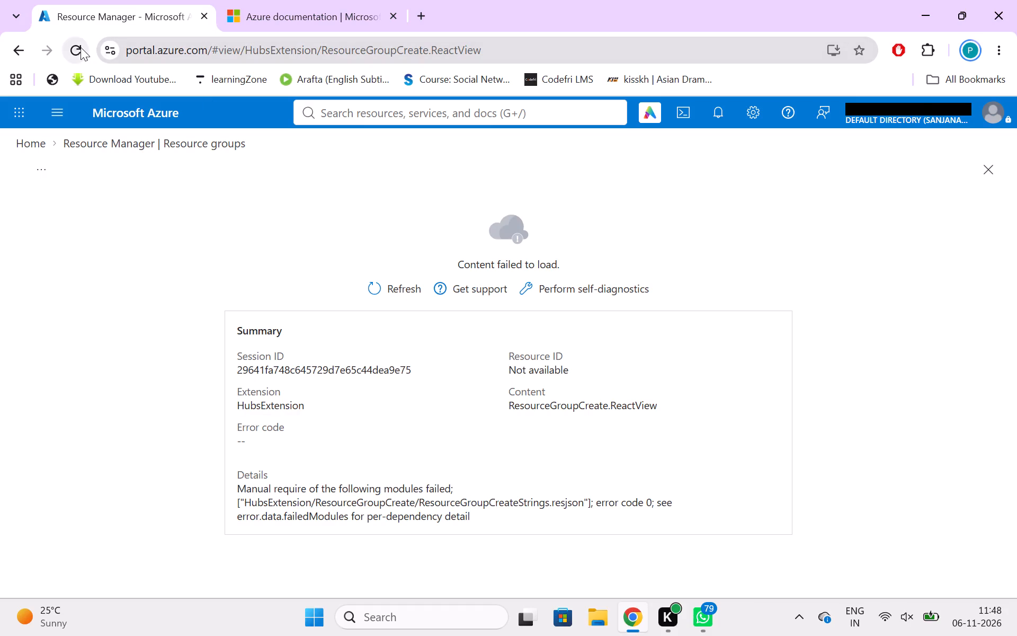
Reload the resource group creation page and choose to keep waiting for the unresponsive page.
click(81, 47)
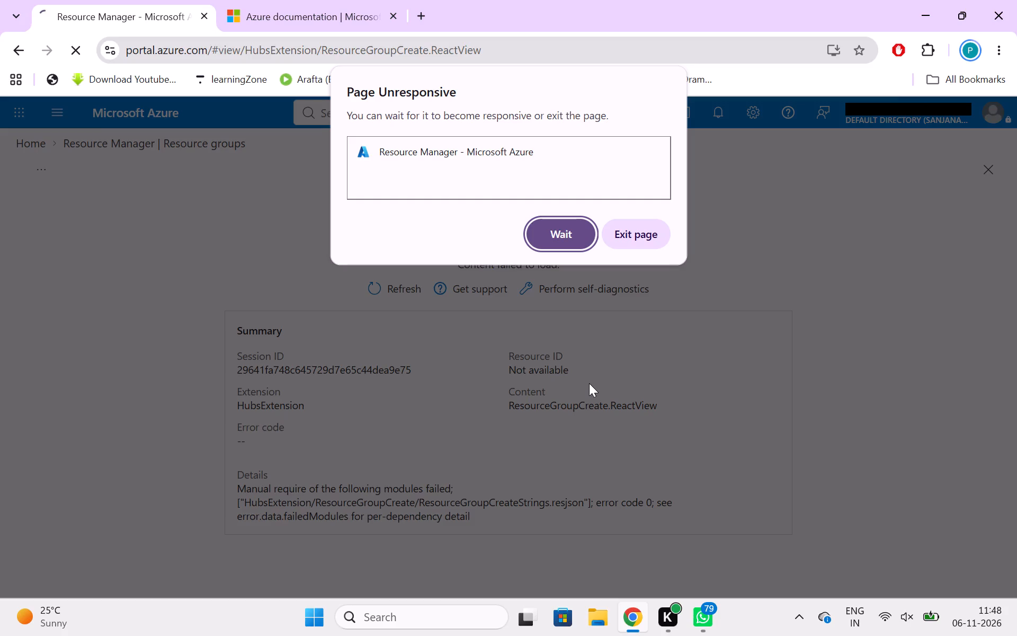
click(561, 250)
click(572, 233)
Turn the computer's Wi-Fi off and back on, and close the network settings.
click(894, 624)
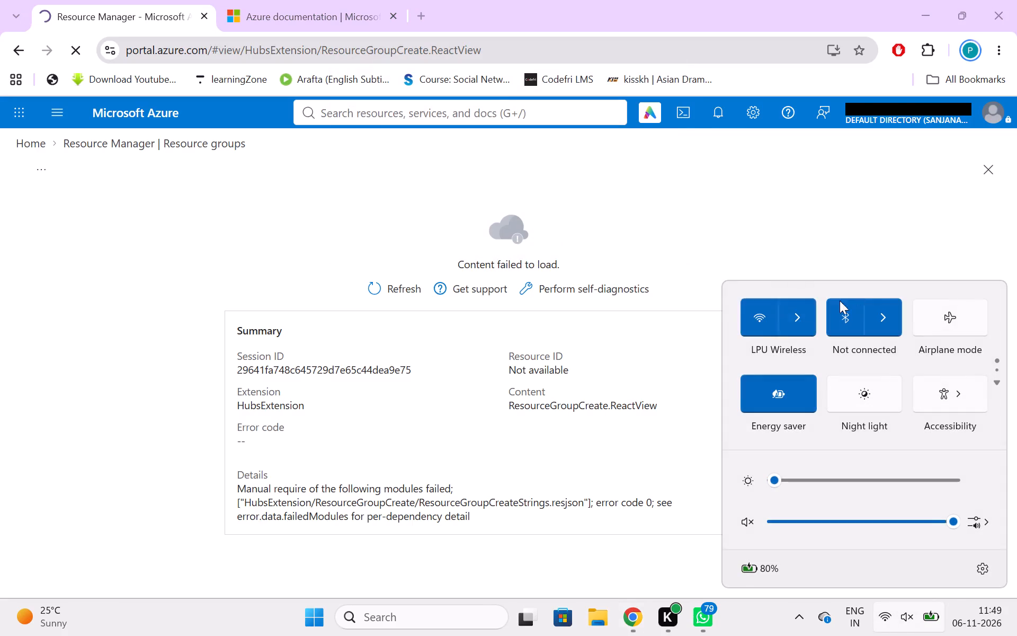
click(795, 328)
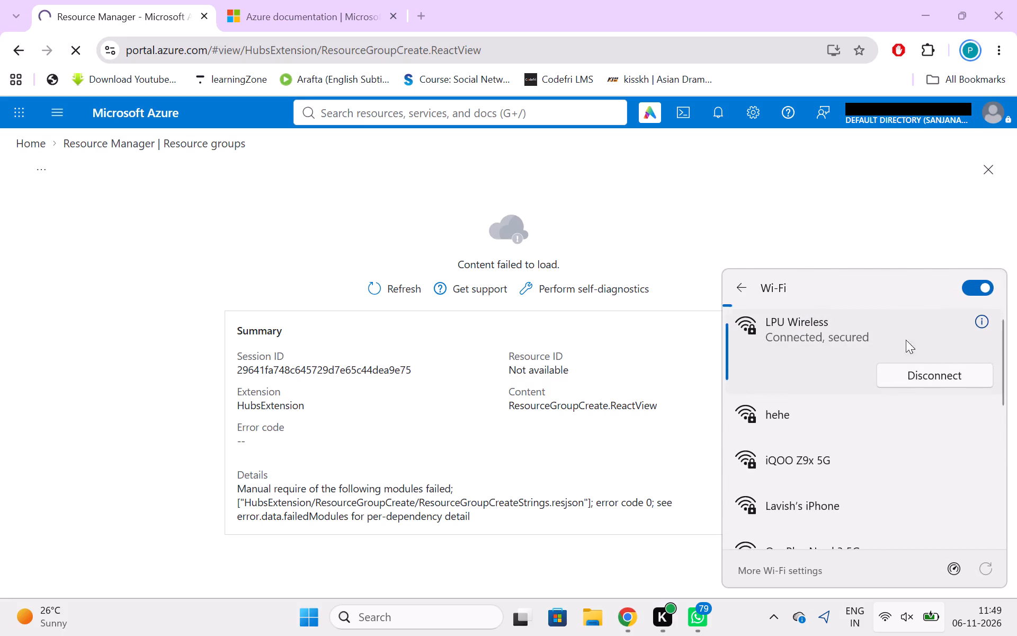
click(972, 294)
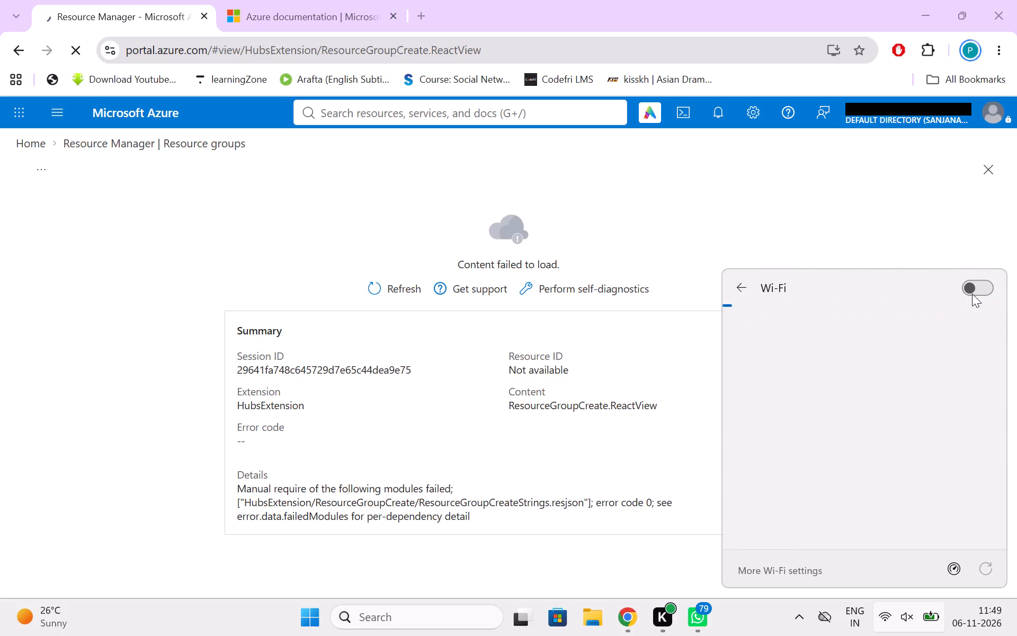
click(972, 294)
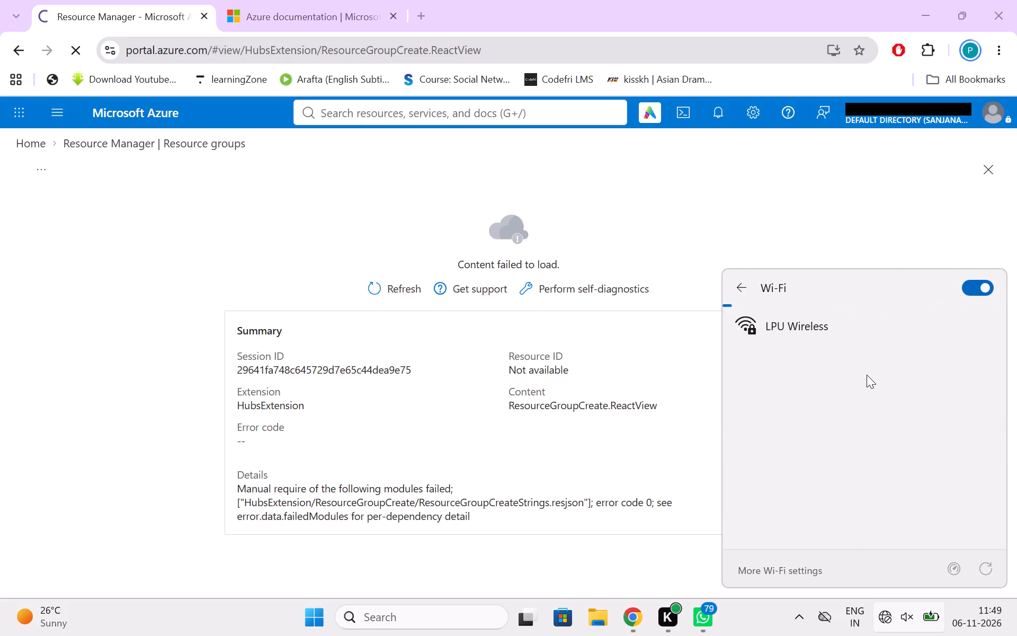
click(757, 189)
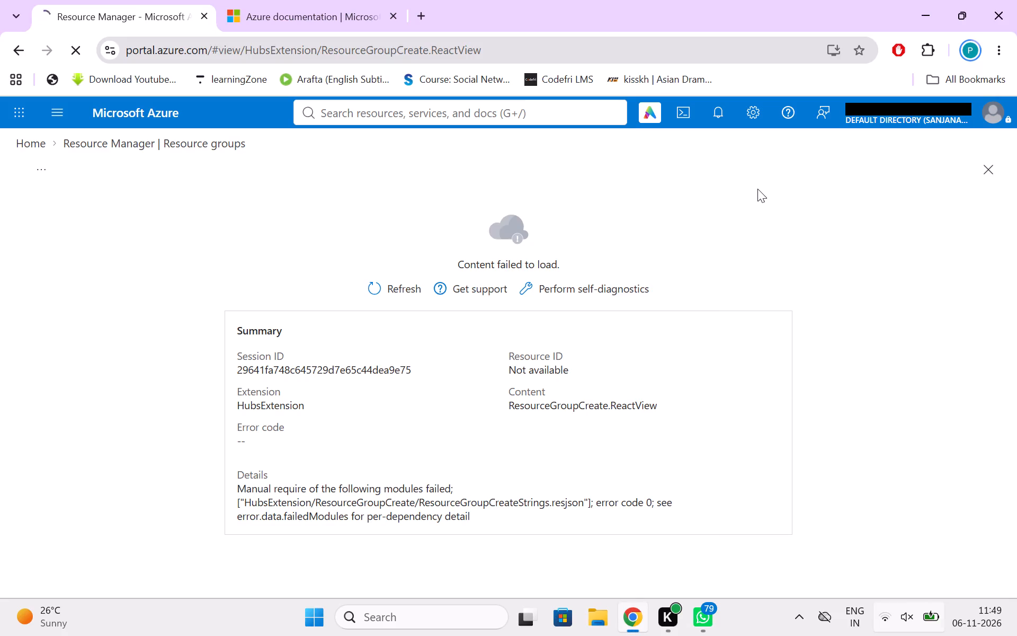
Connect the computer to the Vivi Wi-Fi network without automatic connection, and return to the browser.
click(904, 612)
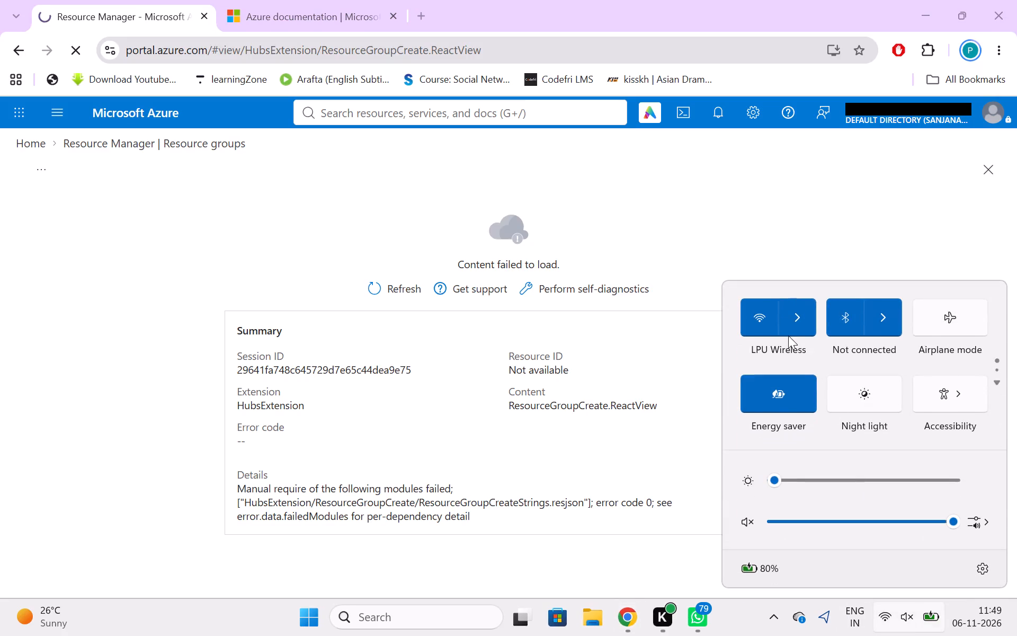
click(788, 334)
click(814, 431)
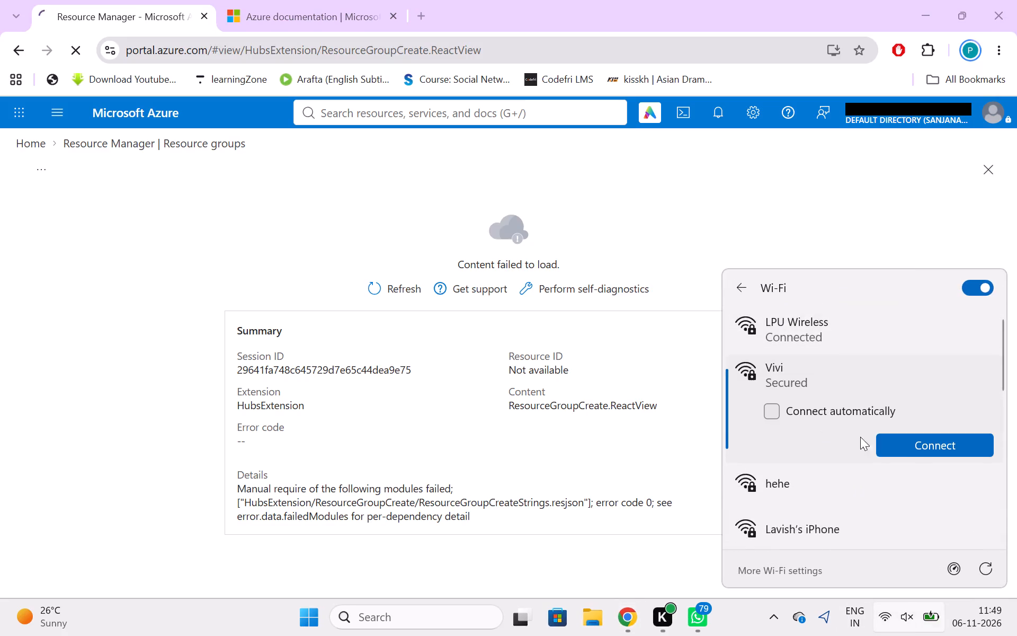
click(900, 447)
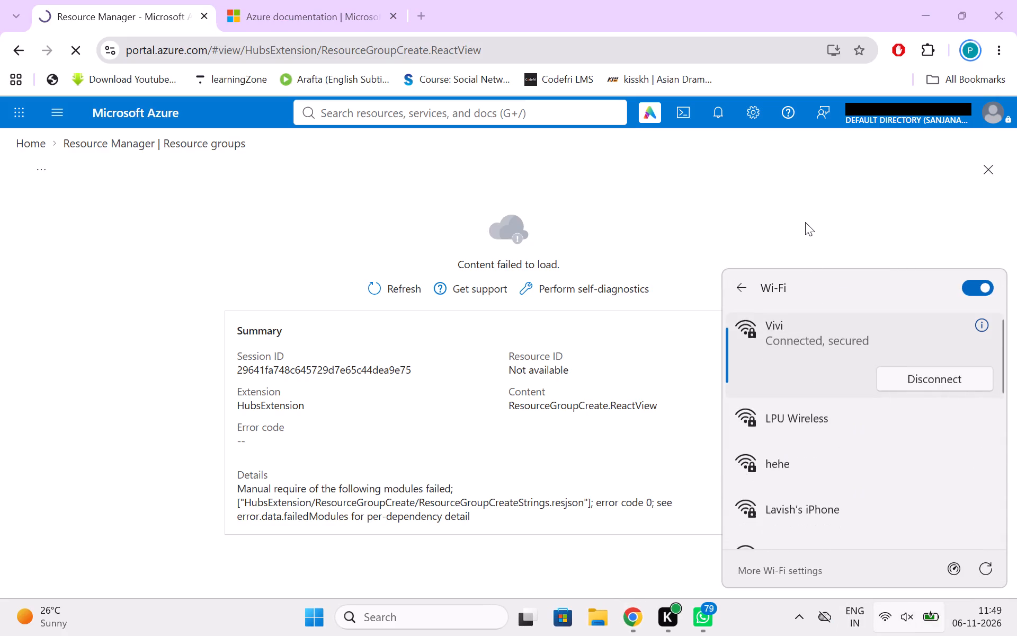
click(805, 222)
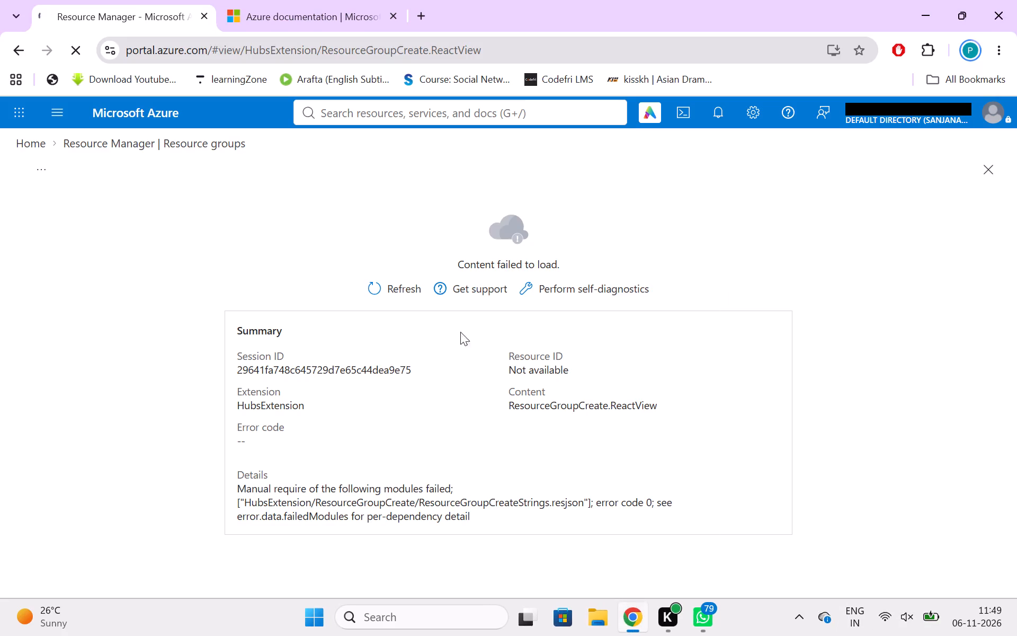
Refresh the failed resource group creation content and reload the whole portal page.
click(398, 287)
click(371, 287)
click(77, 52)
click(77, 52)
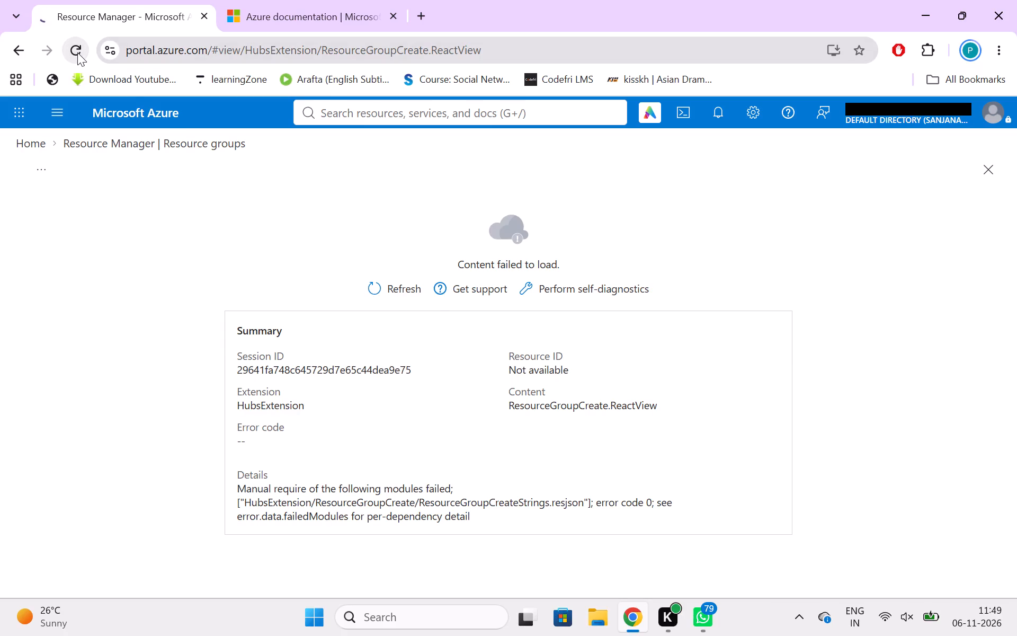
click(77, 52)
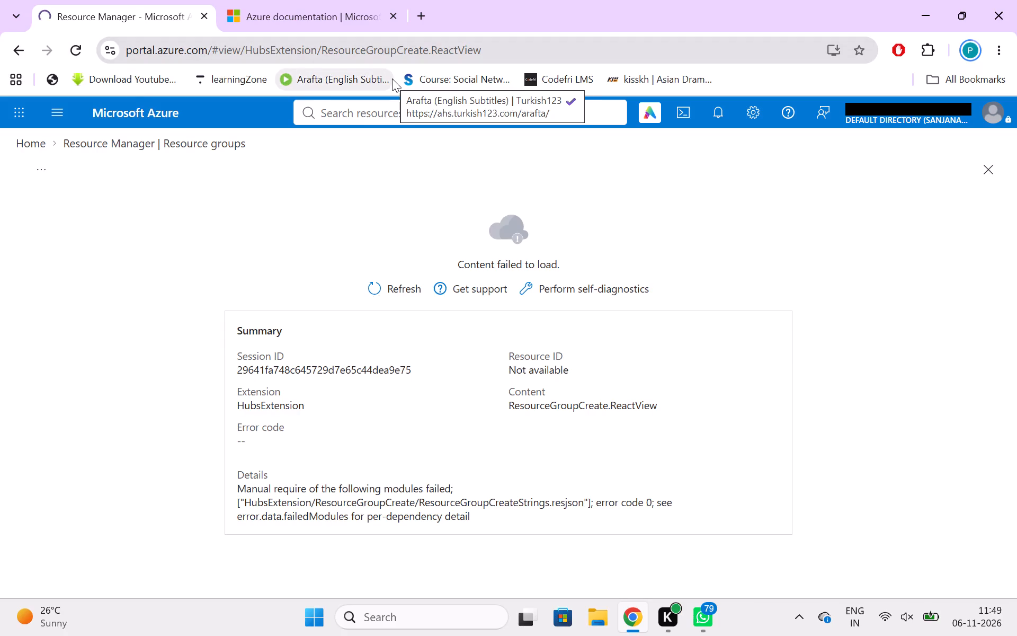
click(76, 48)
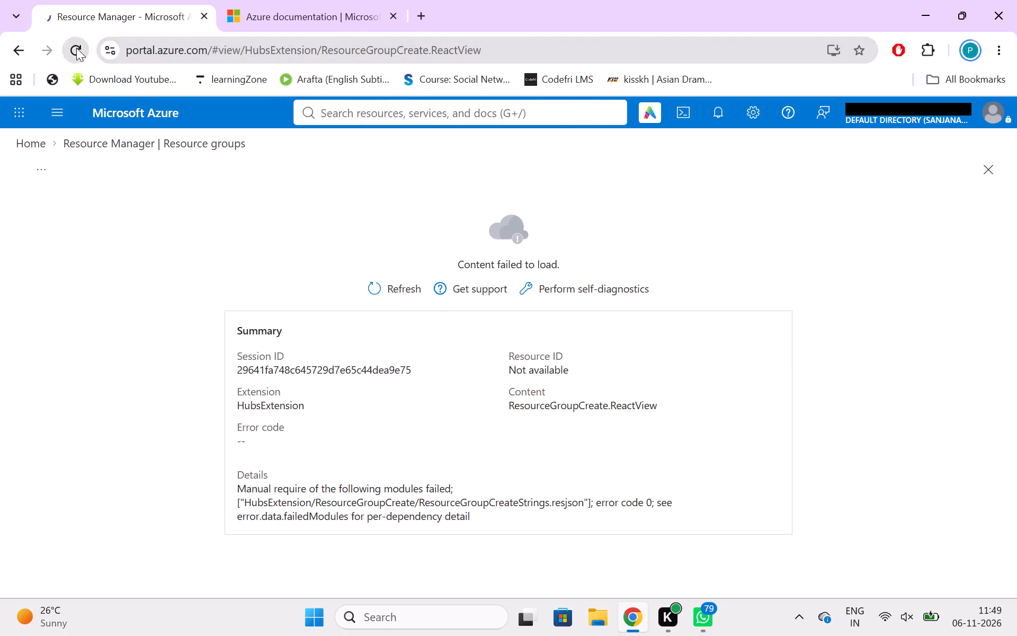
Open a new browser tab and start entering an address beginning with "a".
click(430, 1)
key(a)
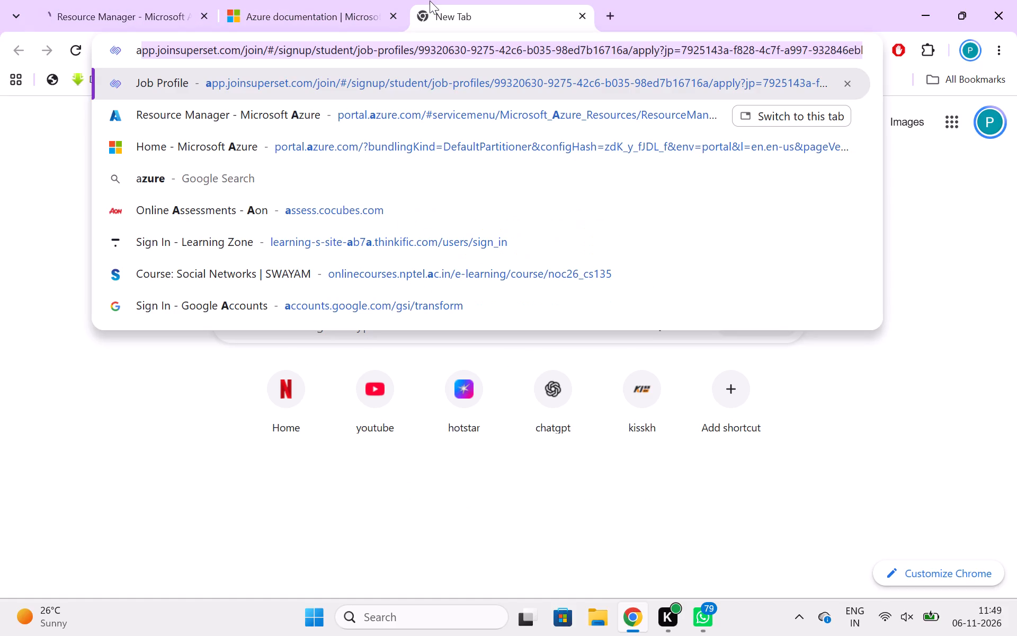
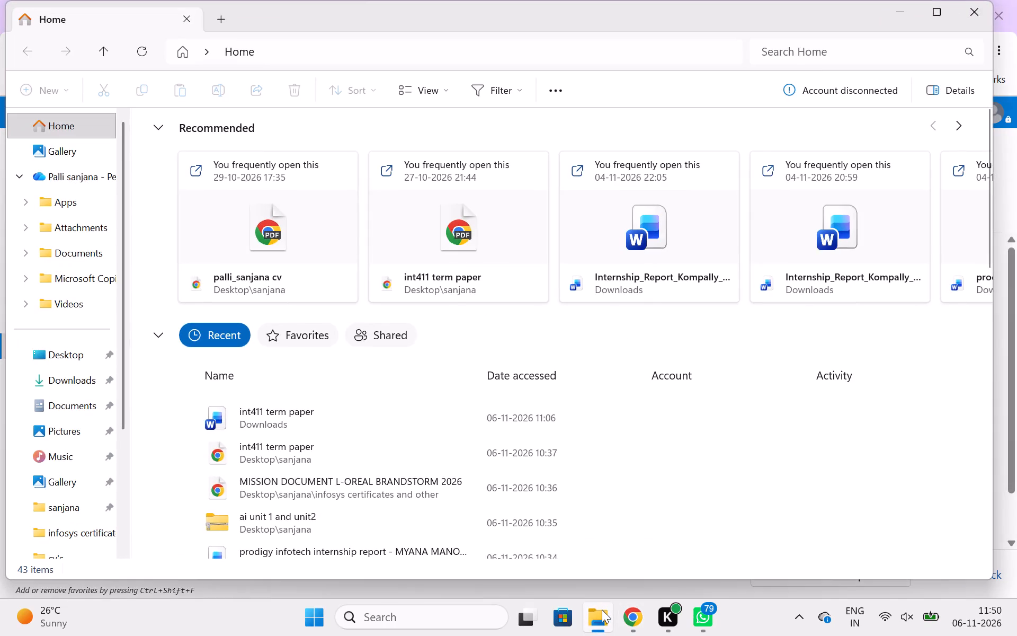
Open the internship certificate PDF from the "infosys certificates and other" folder, view it, and close it.
scroll(355, 476, down, 1)
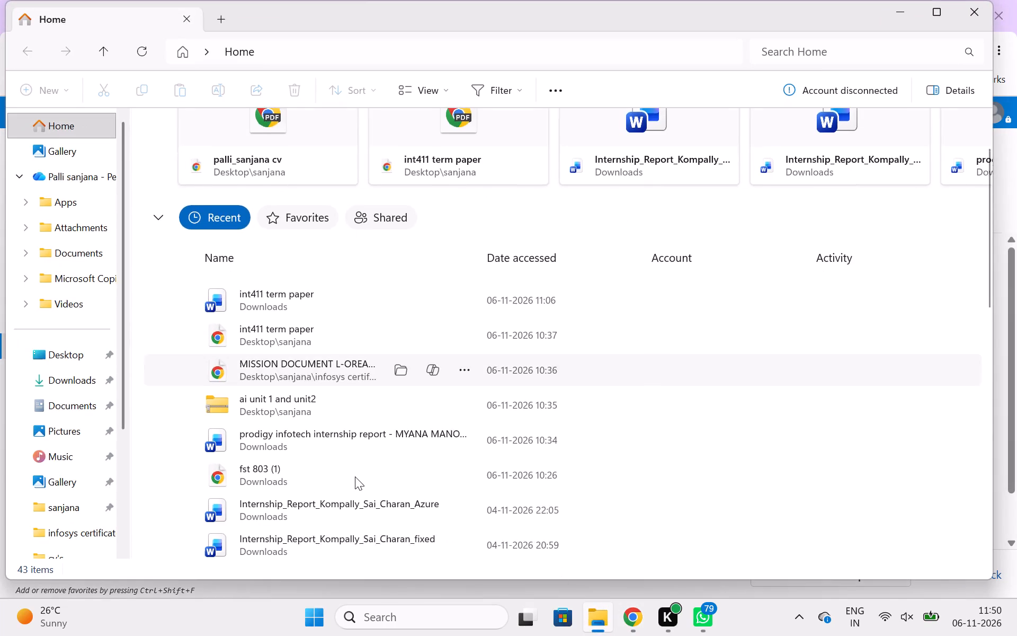
scroll(355, 476, down, 1)
scroll(78, 458, down, 1)
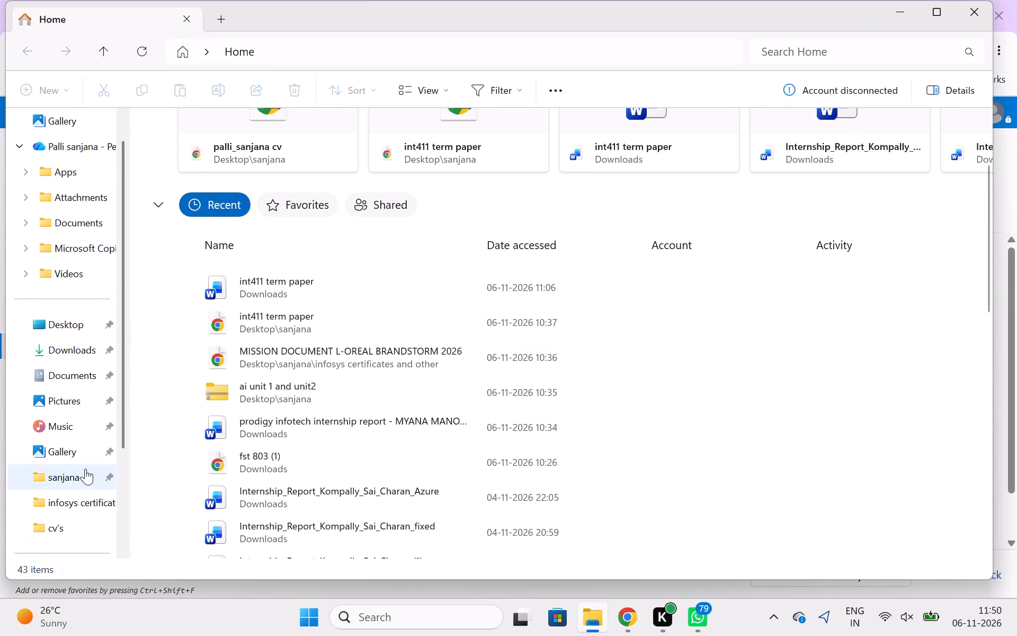
double_click(98, 497)
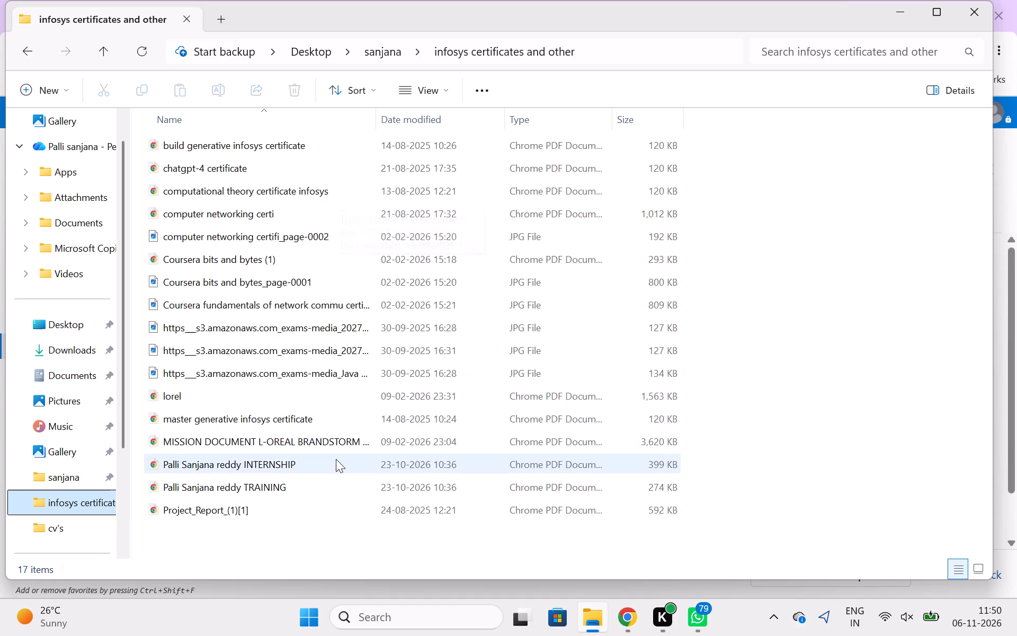
triple_click(308, 466)
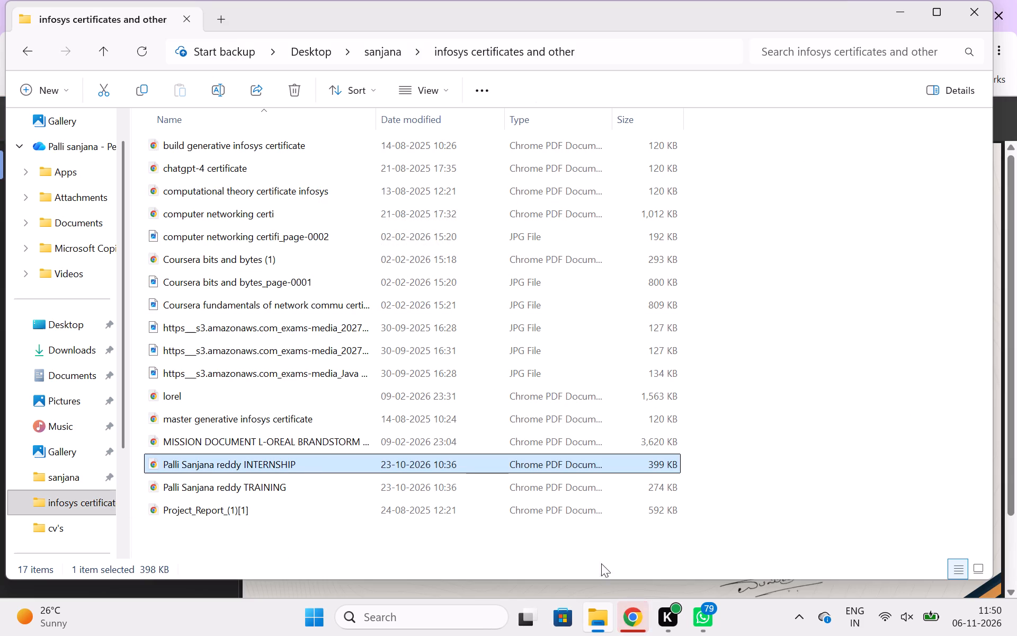
click(565, 585)
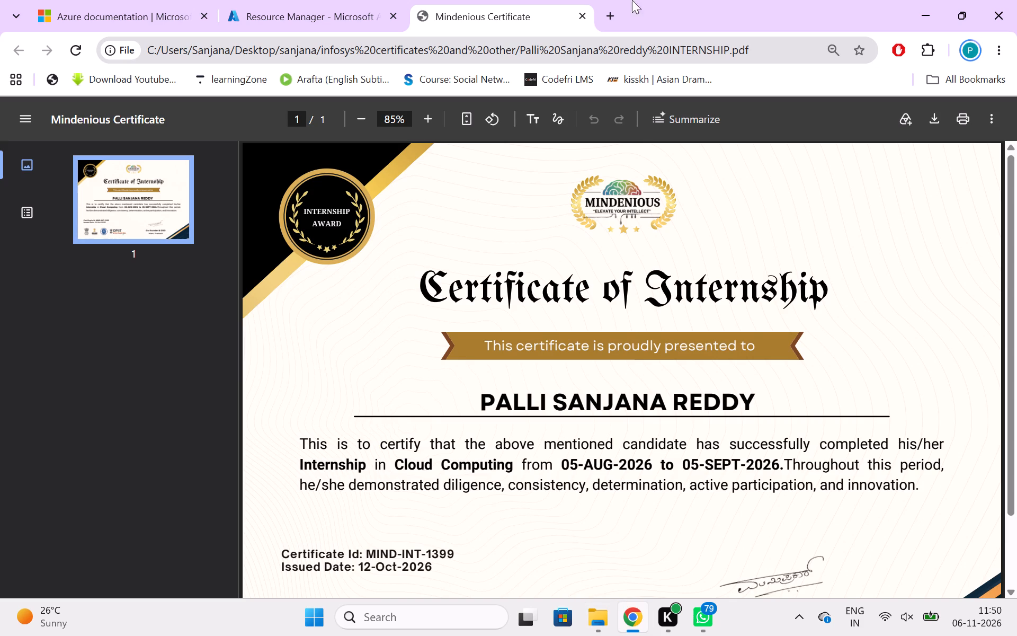
click(581, 13)
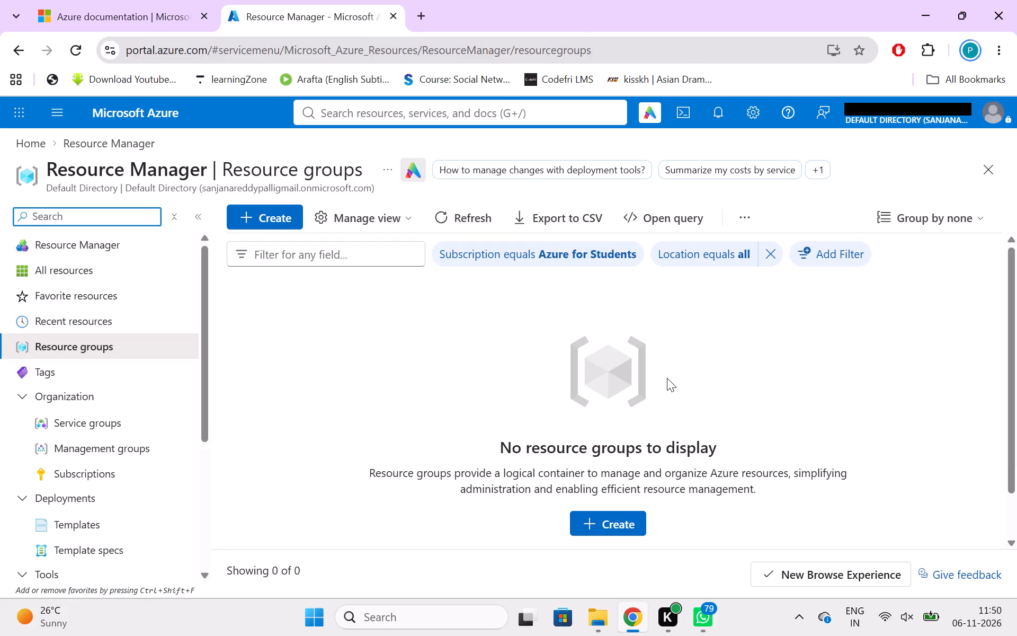
Look over the popular products in the Azure documentation and close that page, leaving the Azure portal open.
click(72, 0)
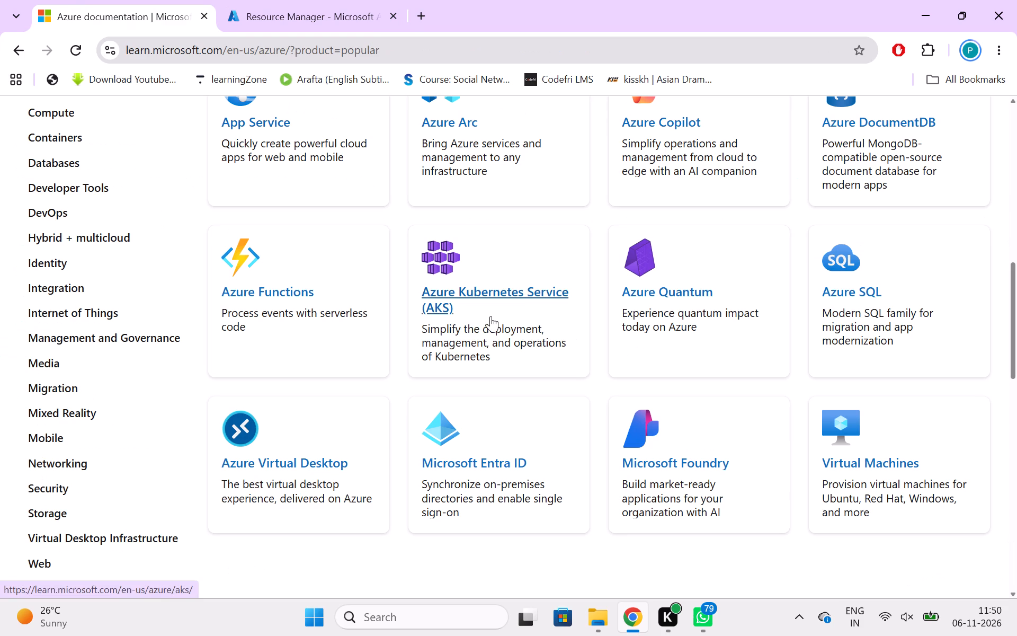
scroll(495, 346, up, 9)
scroll(495, 346, down, 3)
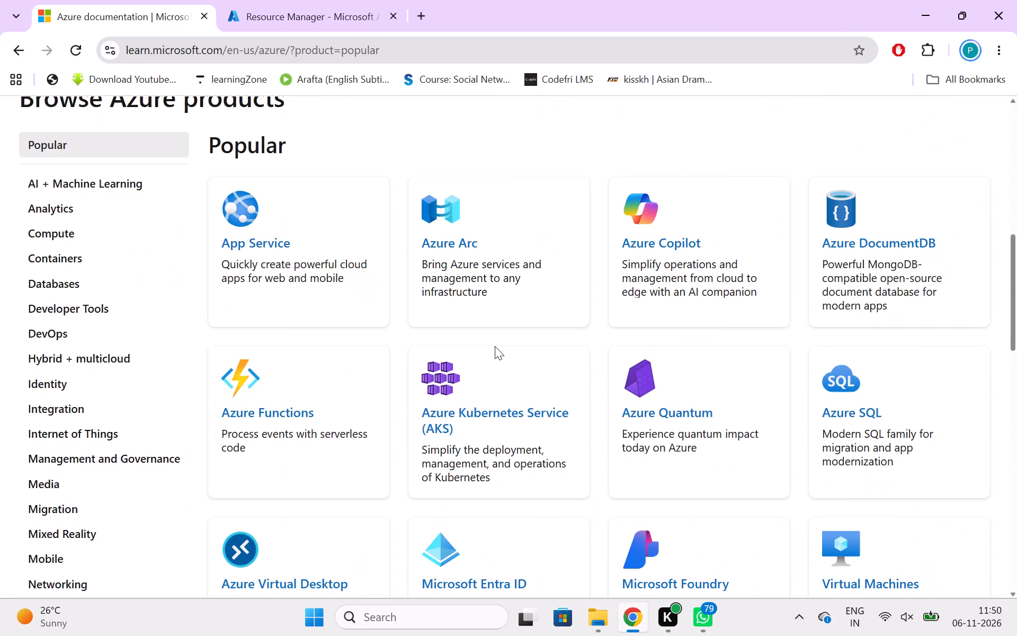
scroll(495, 346, down, 1)
scroll(495, 346, up, 6)
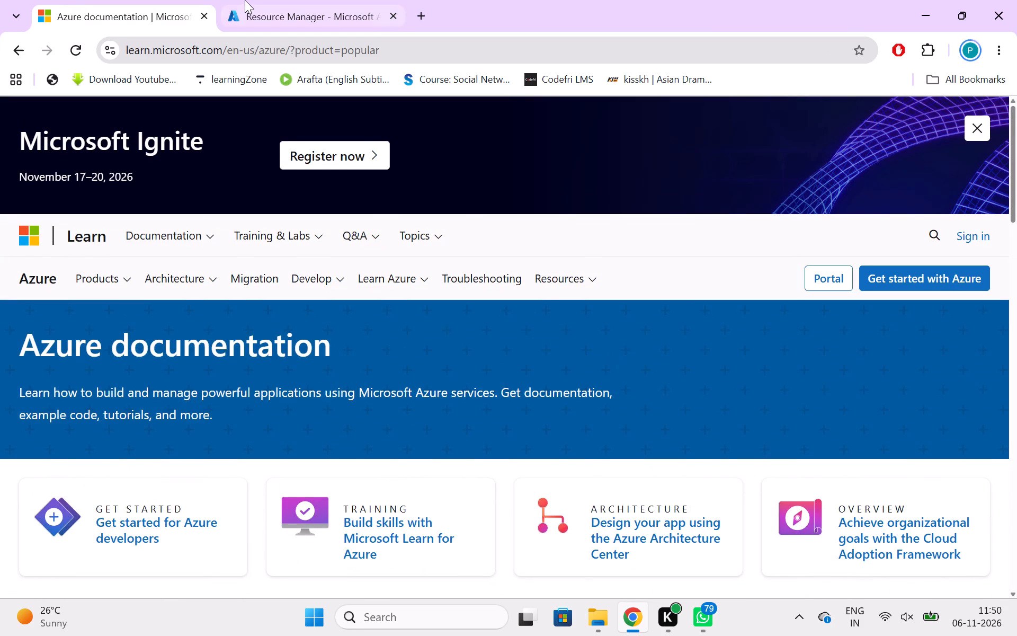
click(244, 1)
click(206, 12)
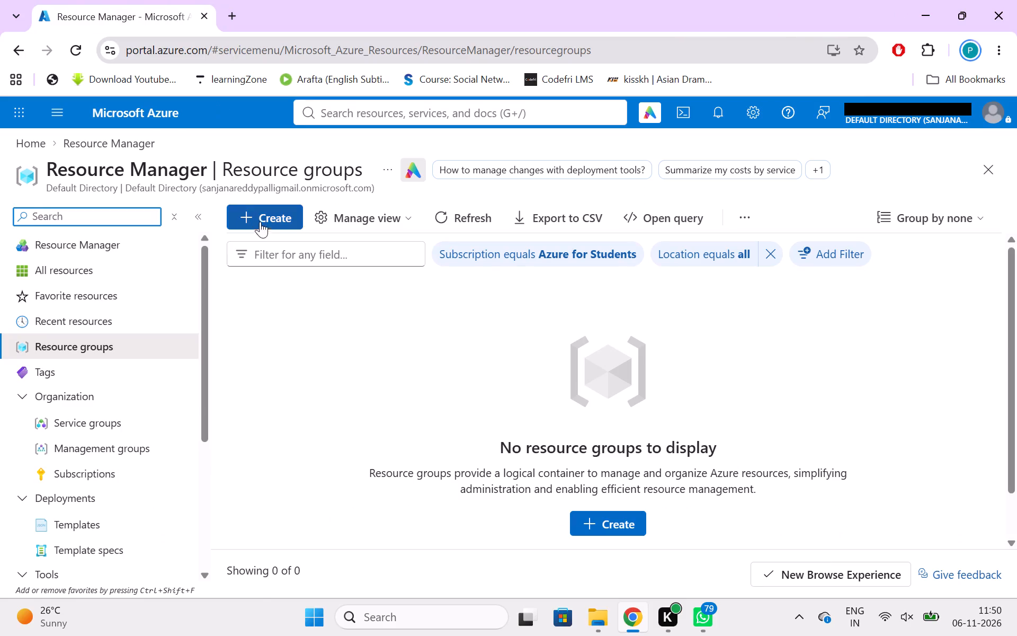
Create a resource group named rsgrp in the Azure for Students subscription, keeping the default East Asia region.
click(261, 223)
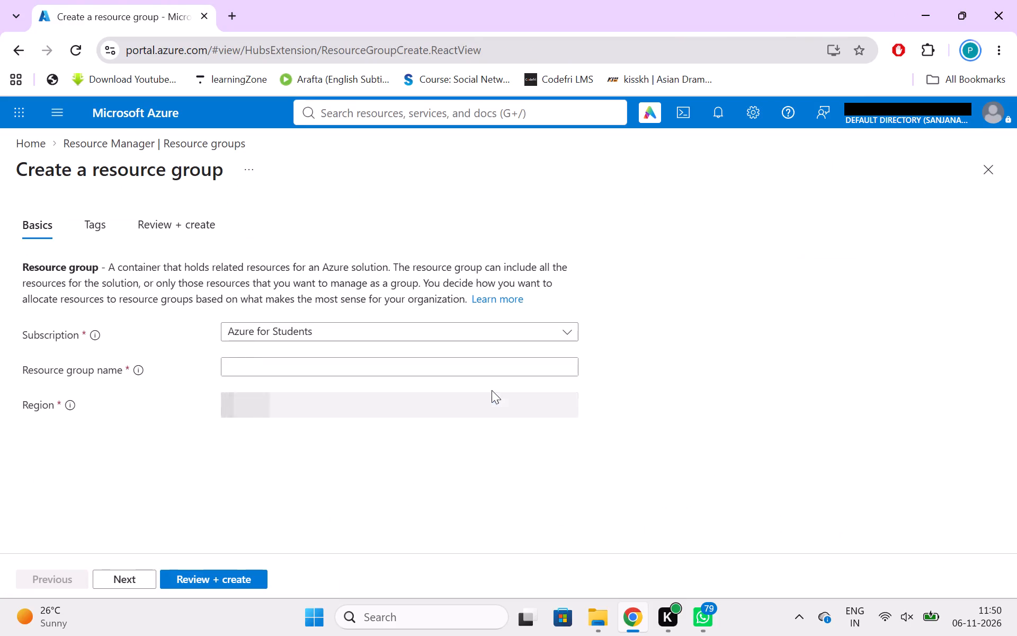
click(407, 369)
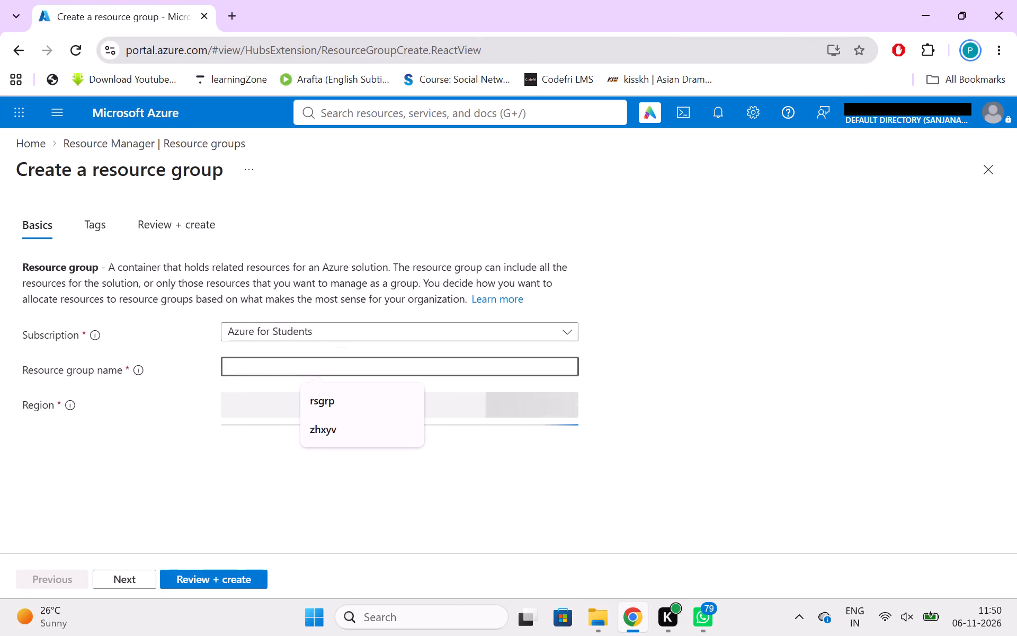
key(Down)
key(Return)
click(458, 494)
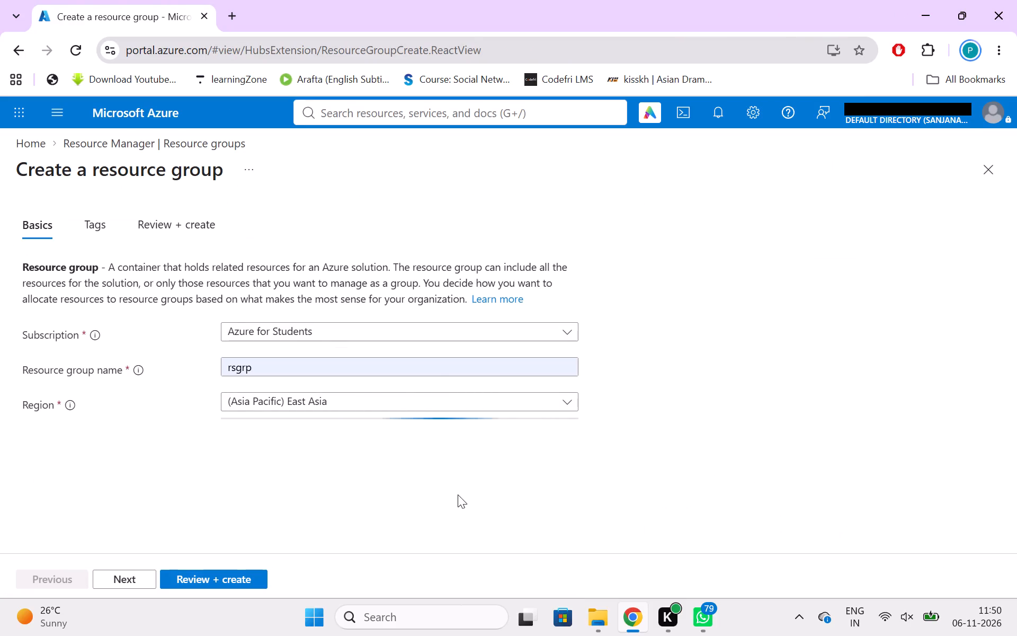
click(191, 574)
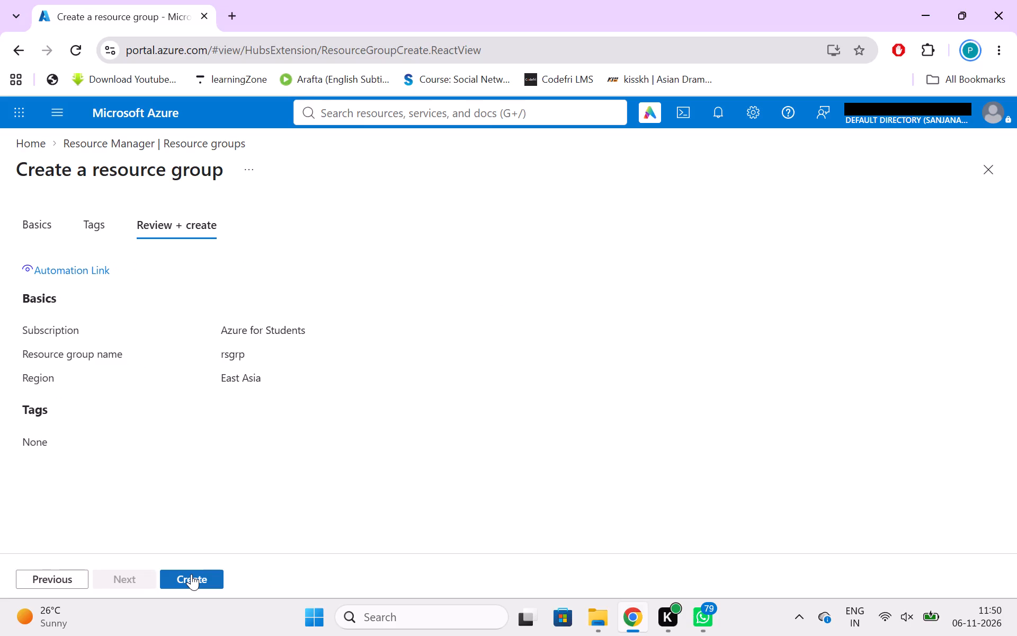
click(191, 574)
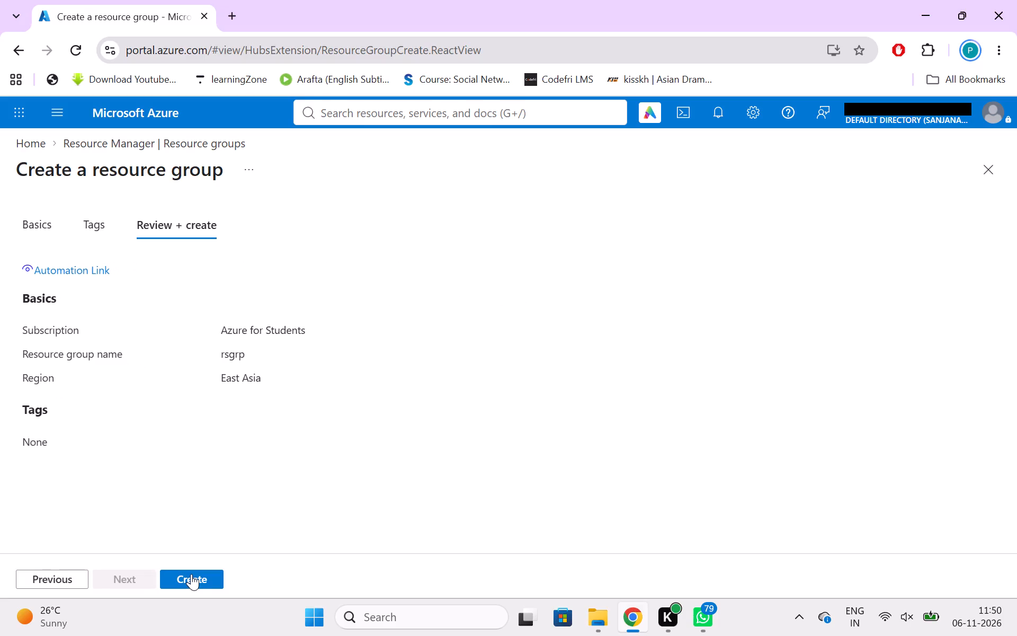
double_click(189, 572)
drag(189, 498, 198, 578)
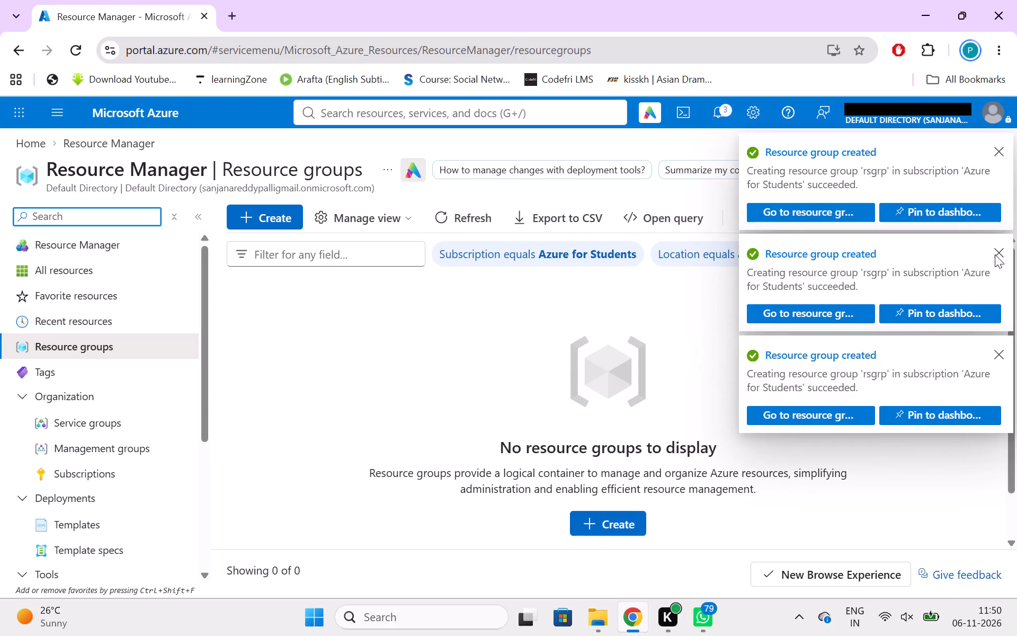
Dismiss the notifications about the created resource group.
click(998, 156)
click(998, 156)
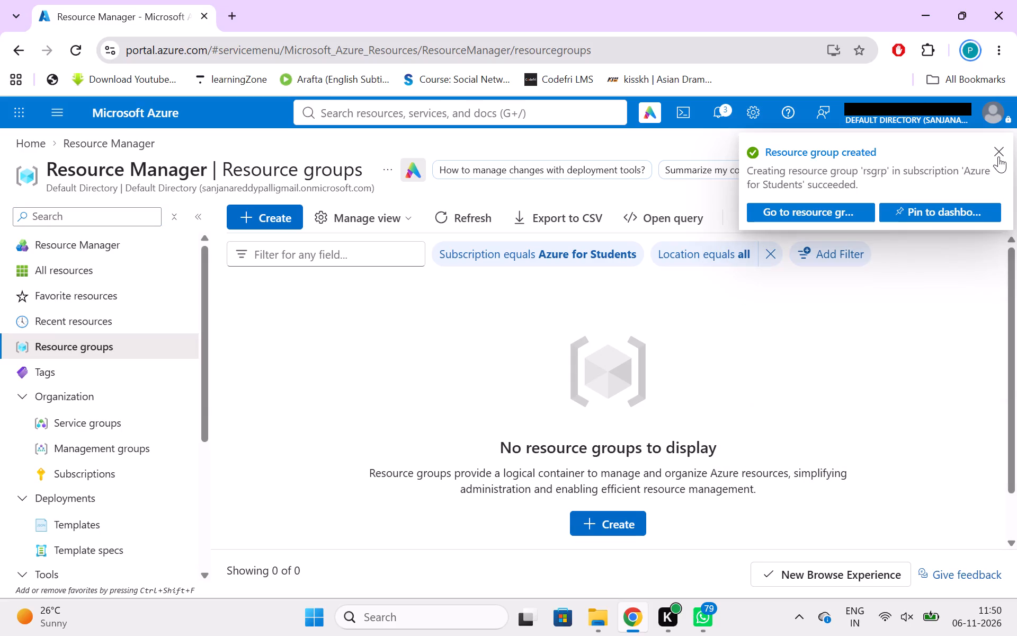
click(998, 156)
Refresh the resource groups list several times and choose to stay in the current browse view.
click(483, 214)
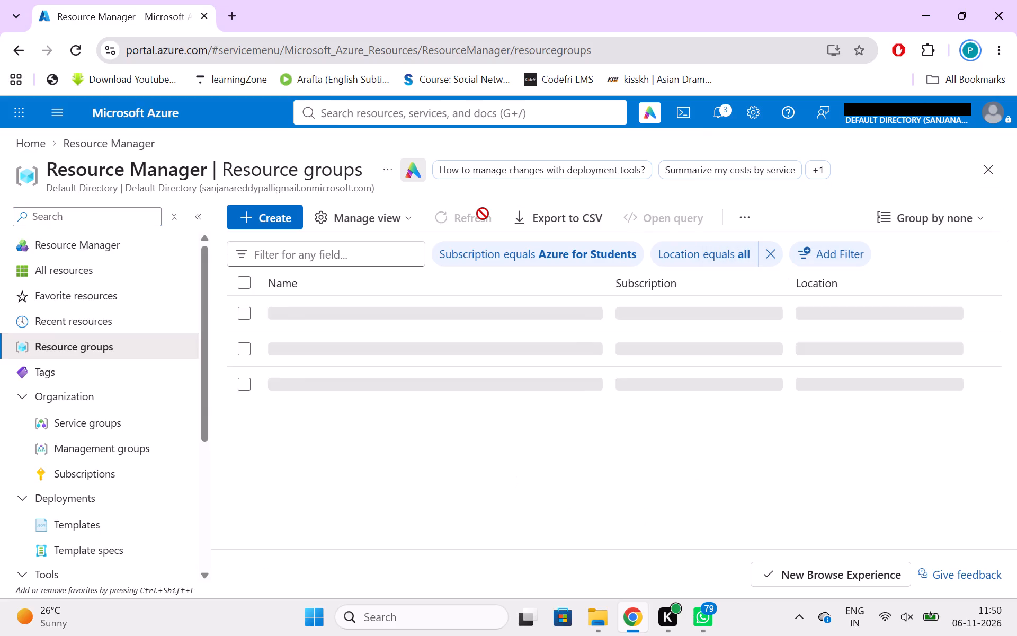
click(483, 214)
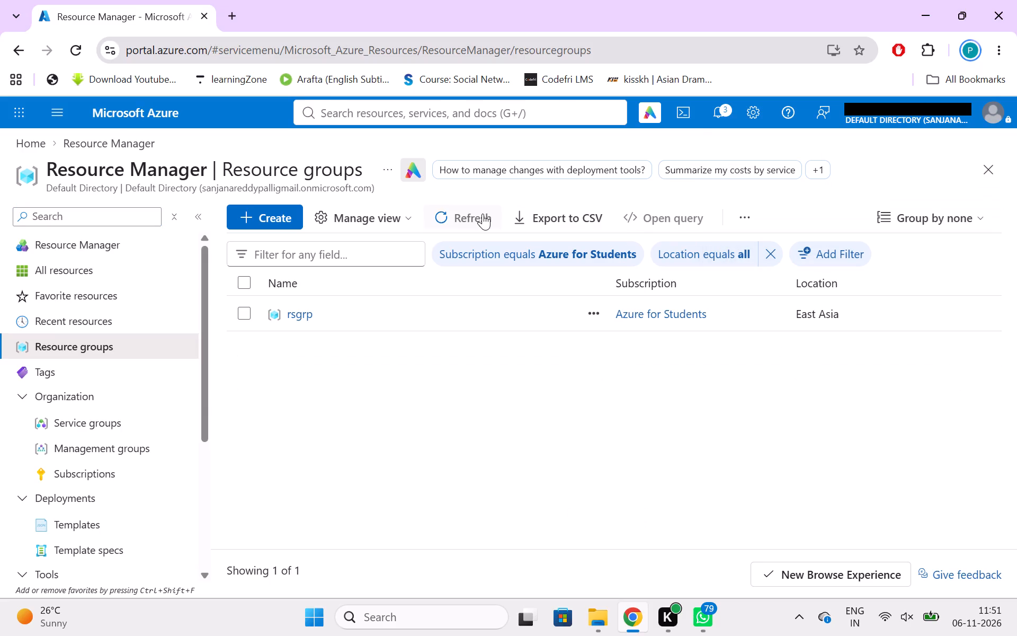
click(483, 214)
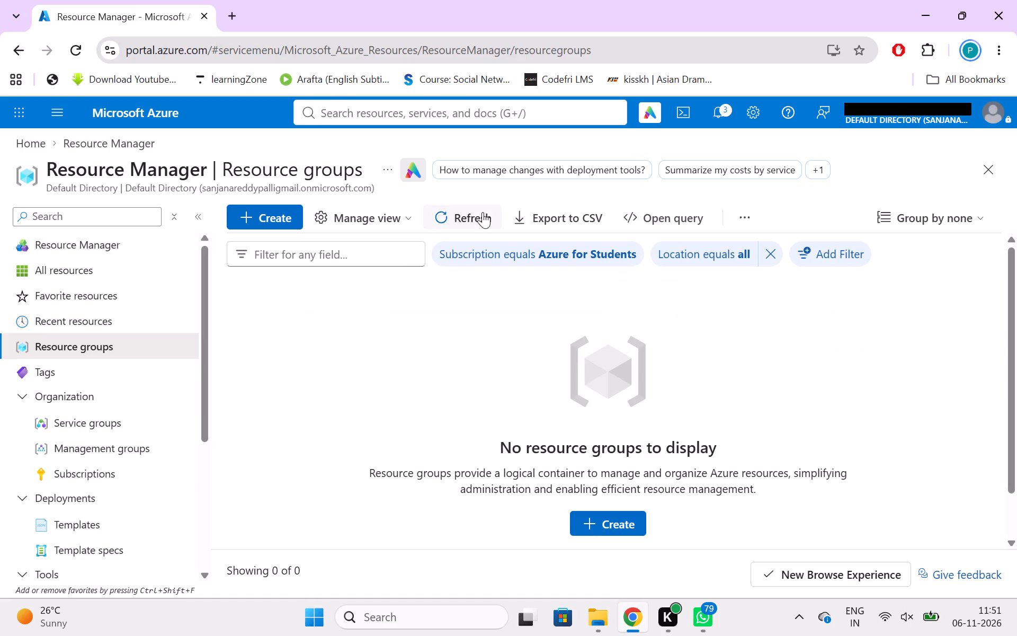
click(483, 212)
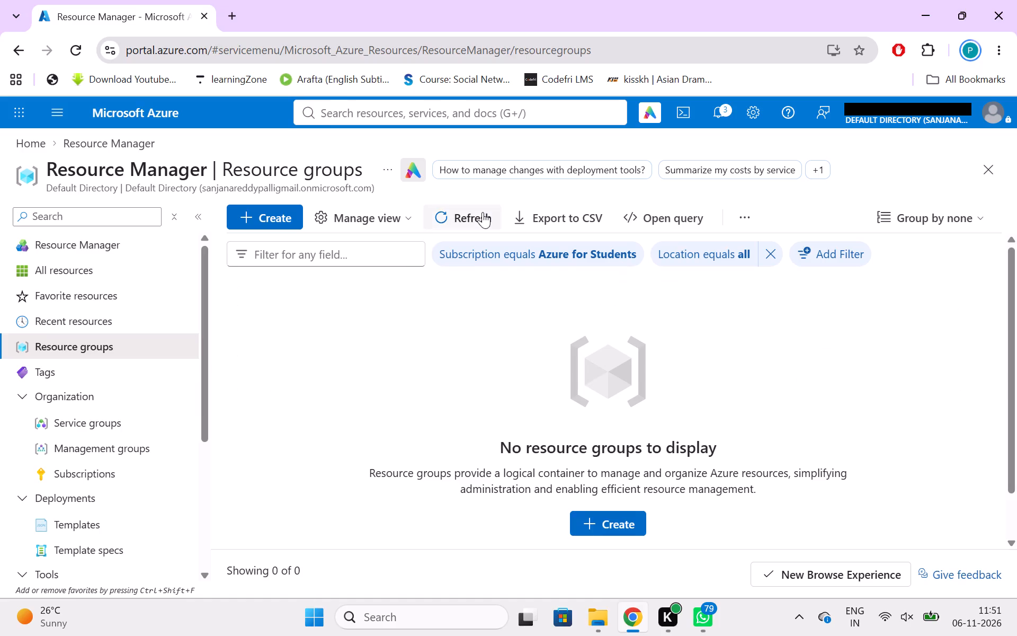
click(483, 212)
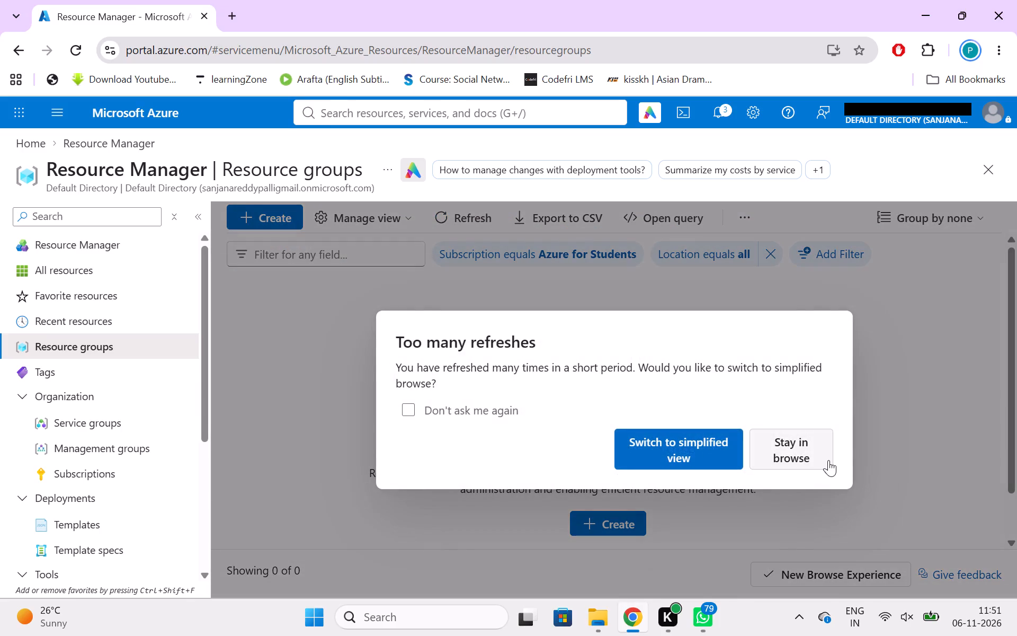
click(828, 460)
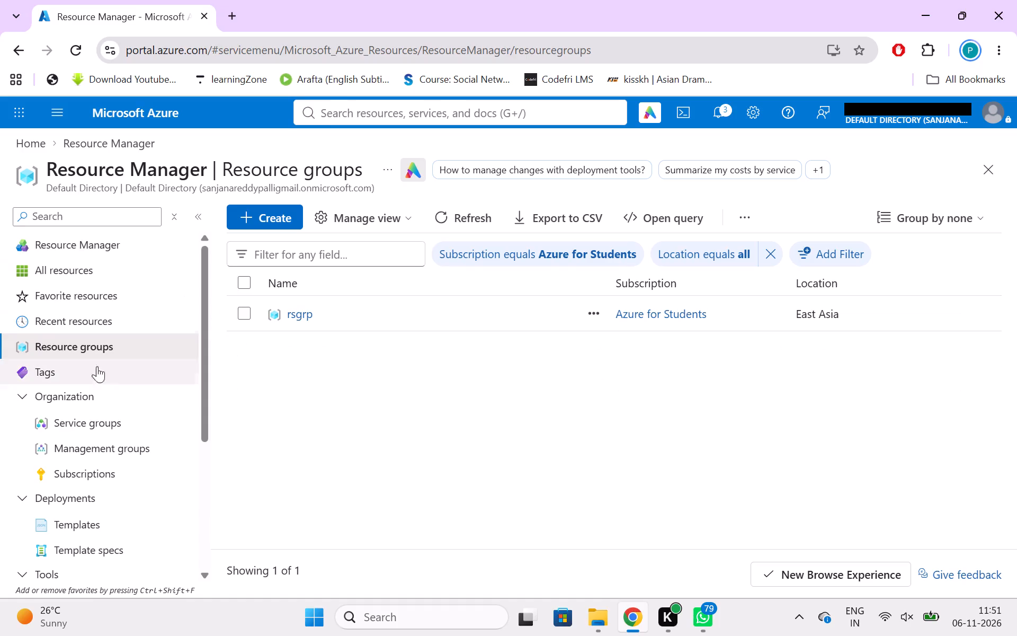
Search the portal for "ke" and open the Key vaults service.
scroll(8, 368, down, 1)
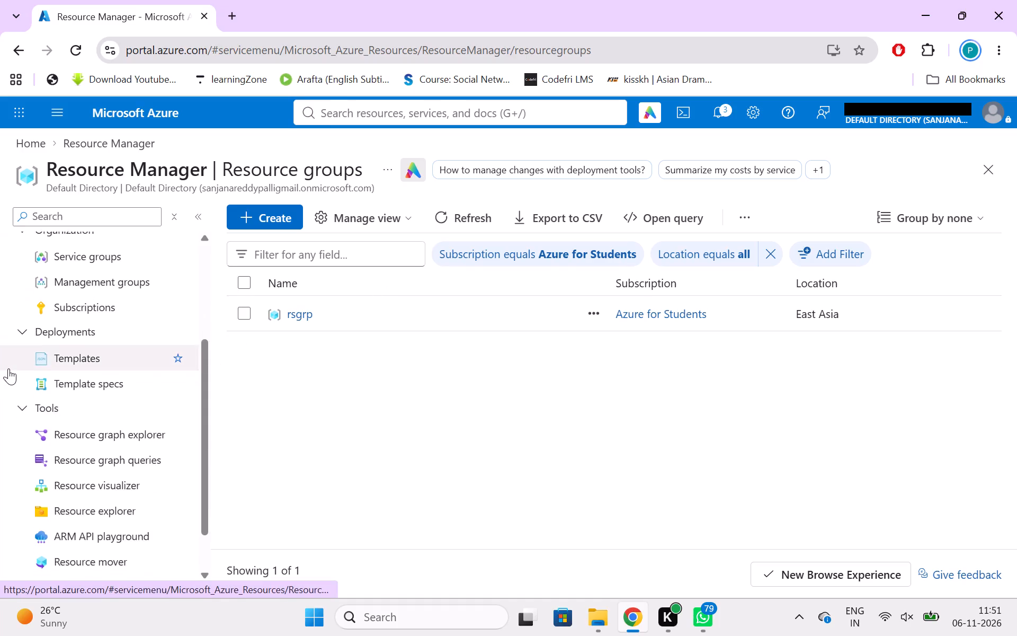
scroll(8, 368, down, 3)
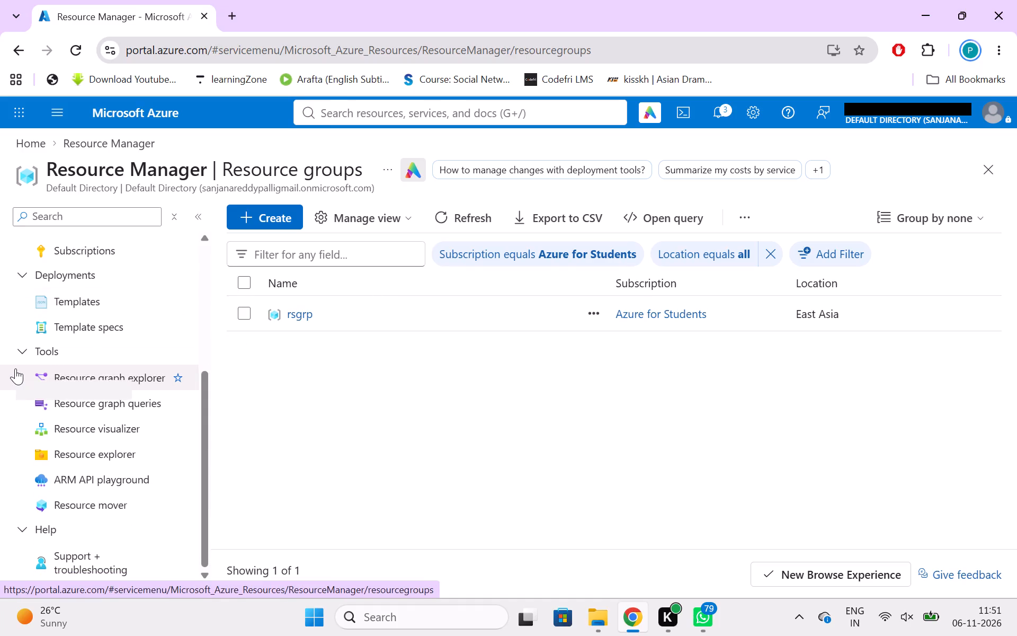
click(352, 120)
text(ke)
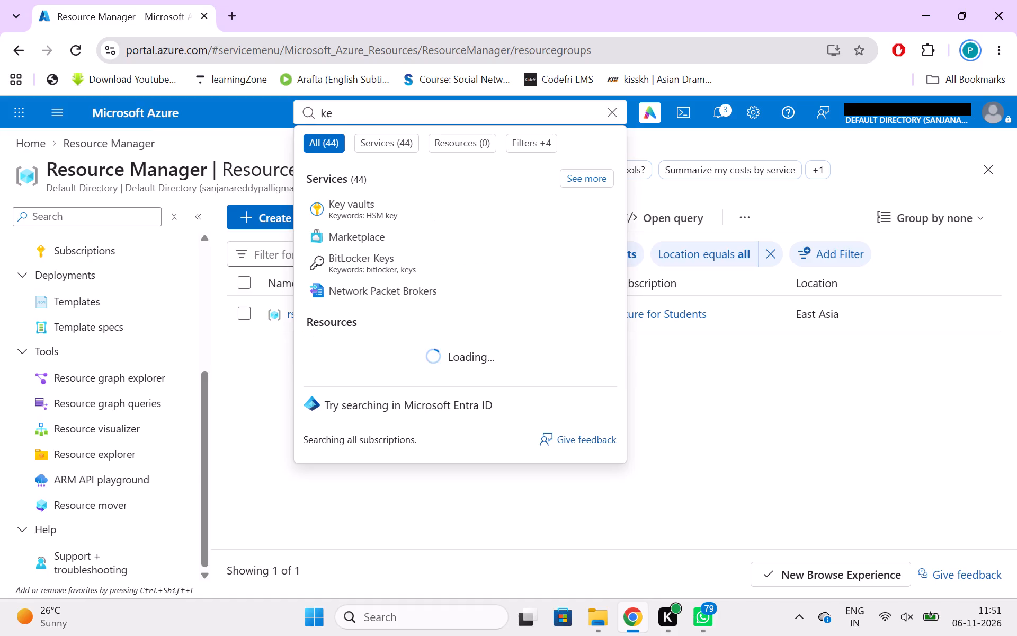
click(368, 208)
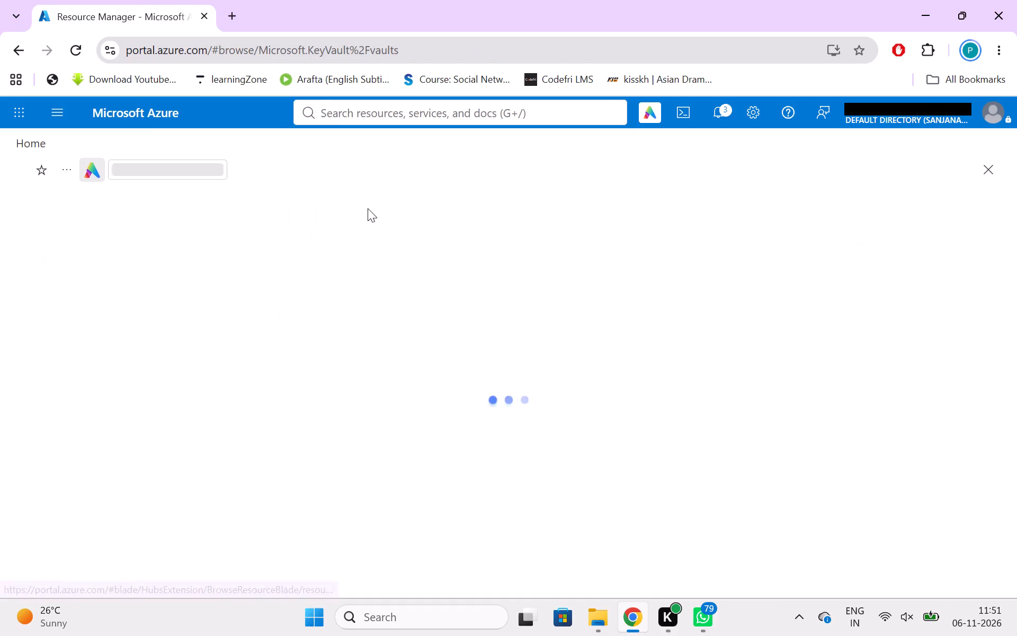
Start creating a key vault and assign it to the rsgrp resource group.
click(76, 211)
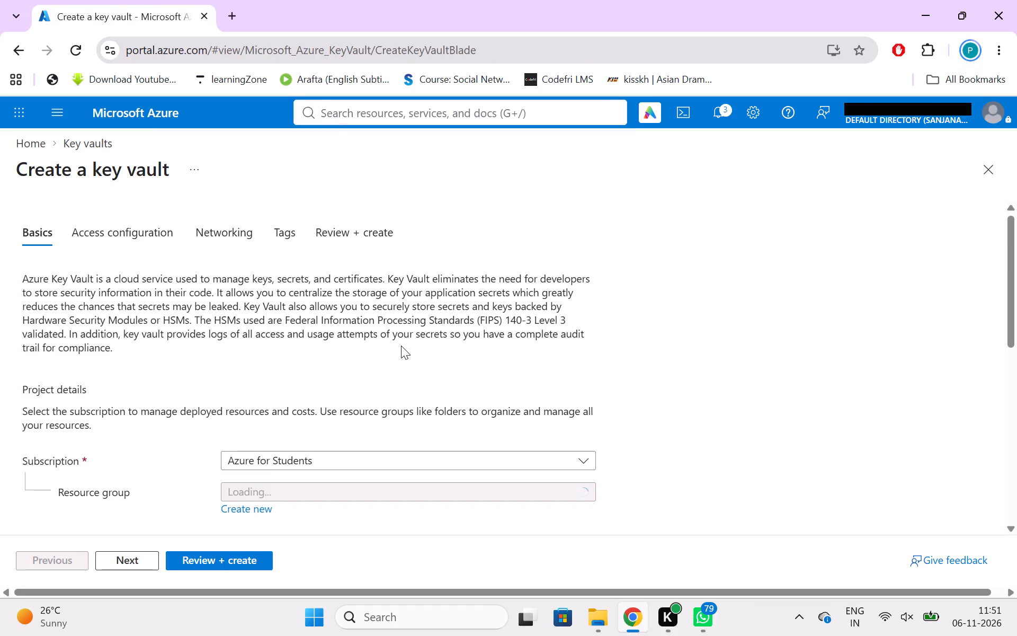
scroll(324, 419, down, 1)
click(280, 340)
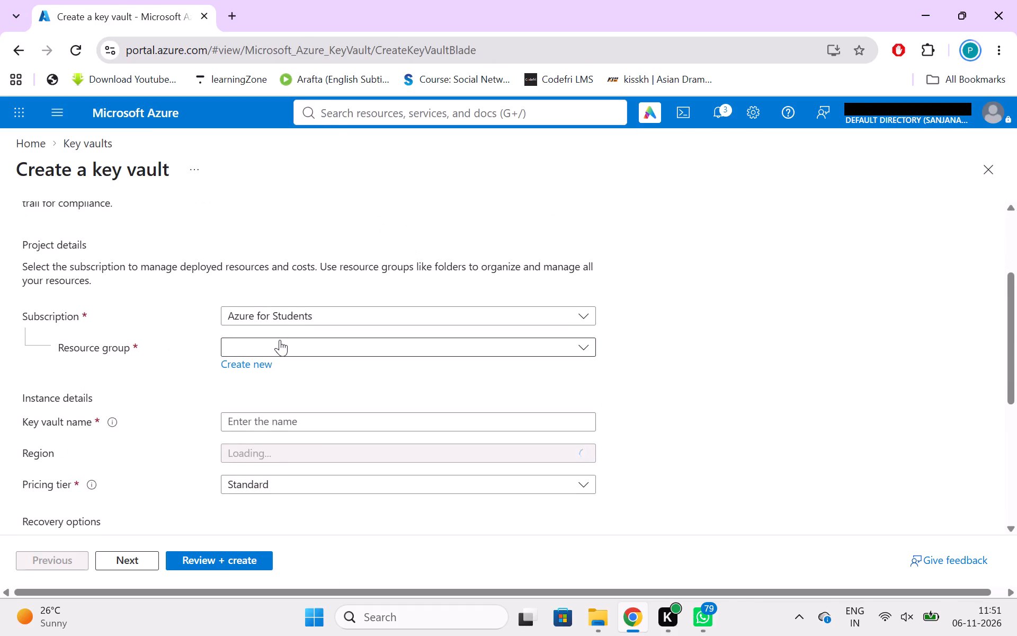
click(280, 398)
click(164, 366)
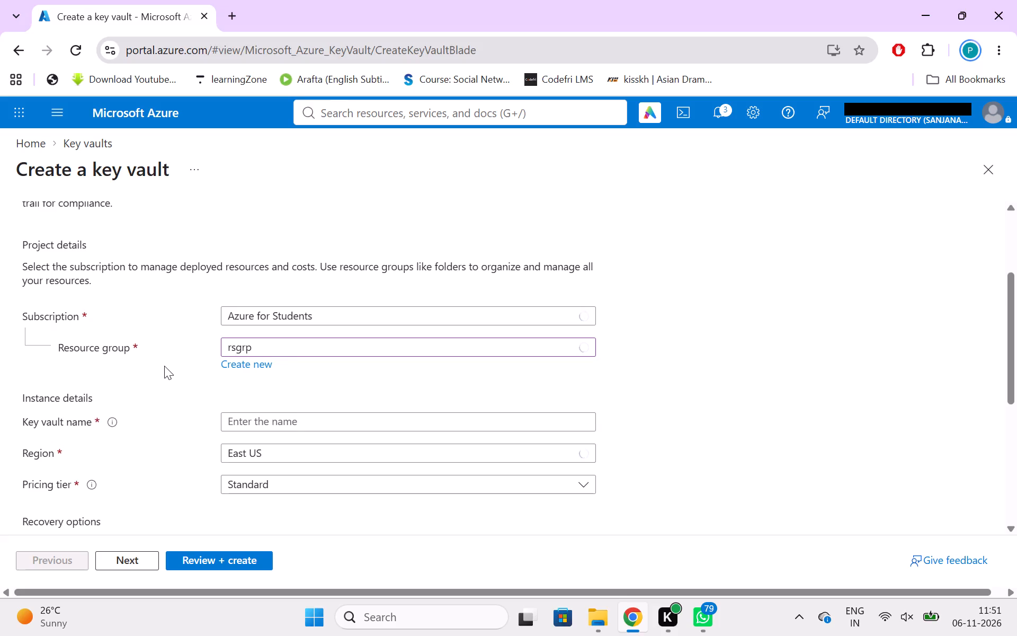
Enter key1 as the key vault name.
scroll(164, 366, down, 2)
click(252, 259)
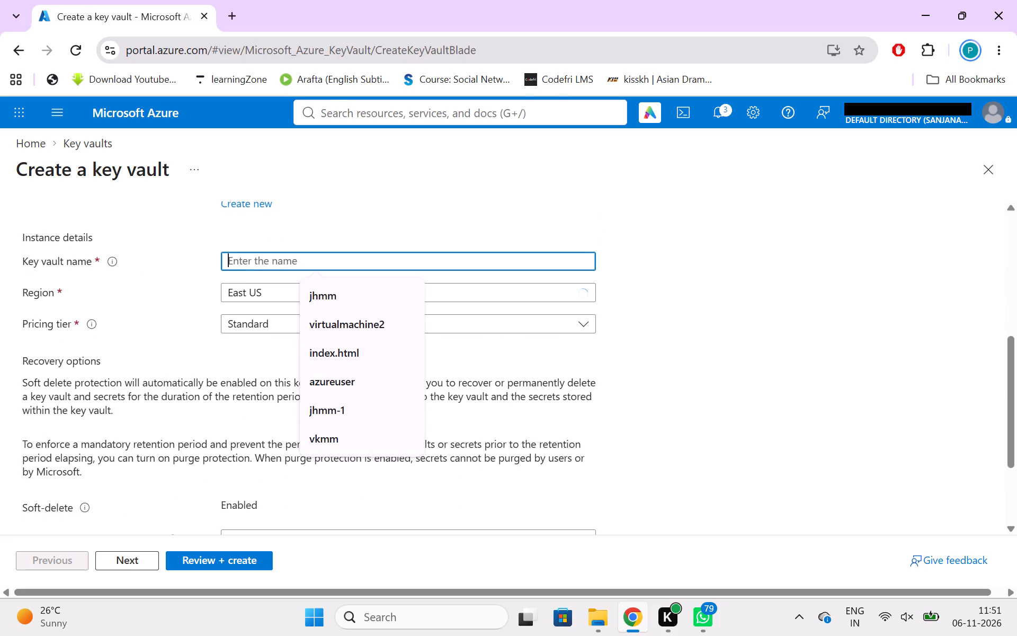
key(k)
key(e)
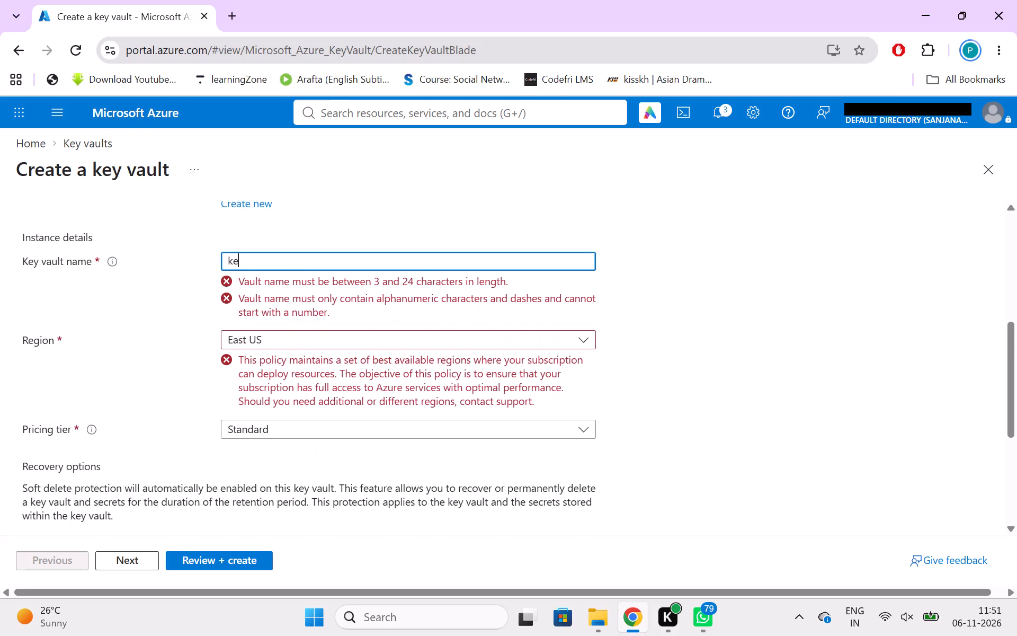
key(y)
key(1)
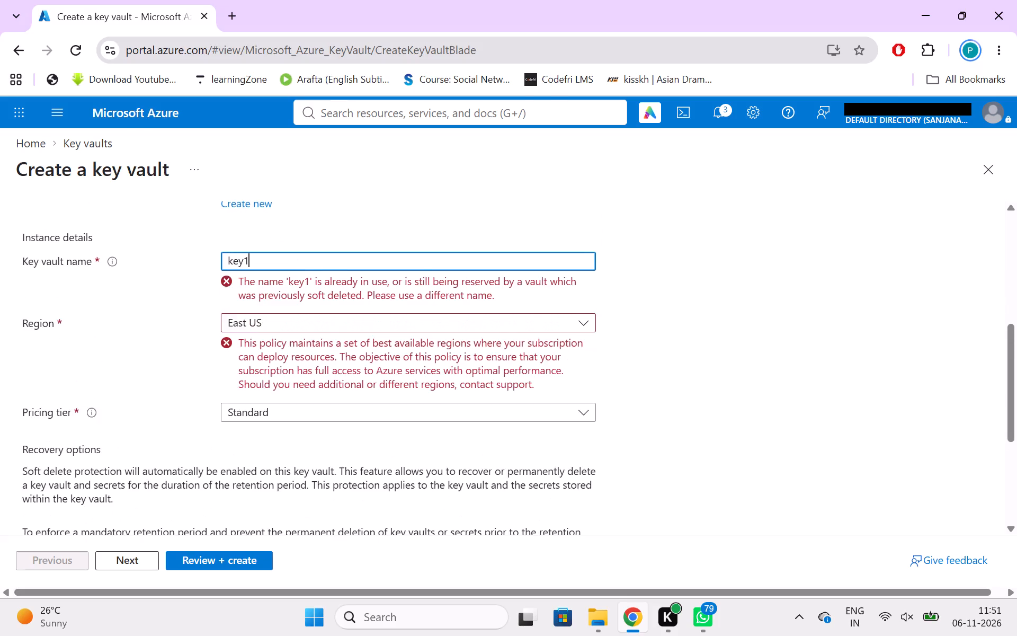
click(668, 369)
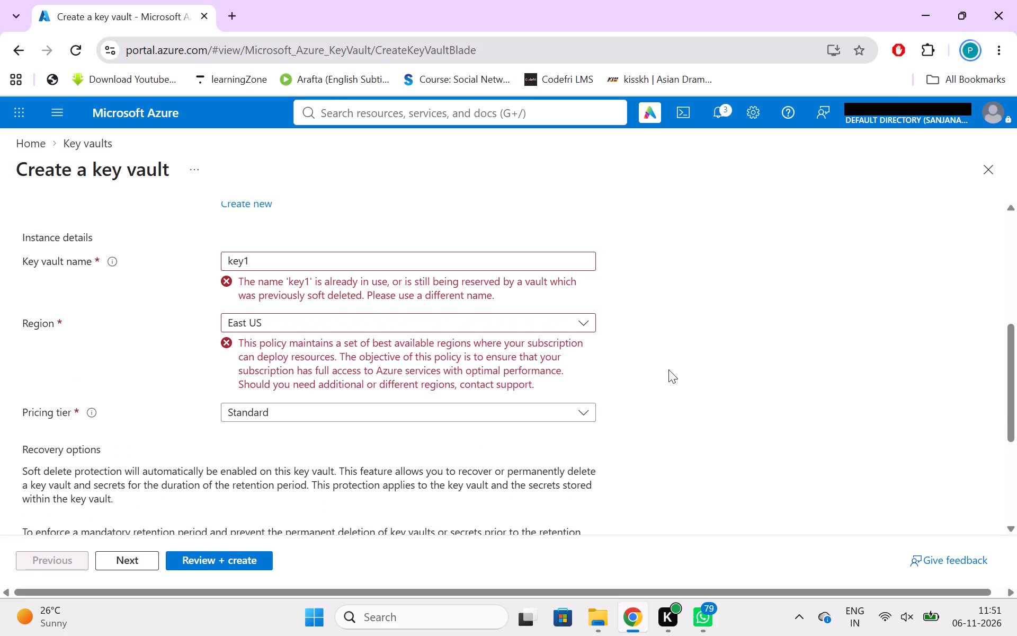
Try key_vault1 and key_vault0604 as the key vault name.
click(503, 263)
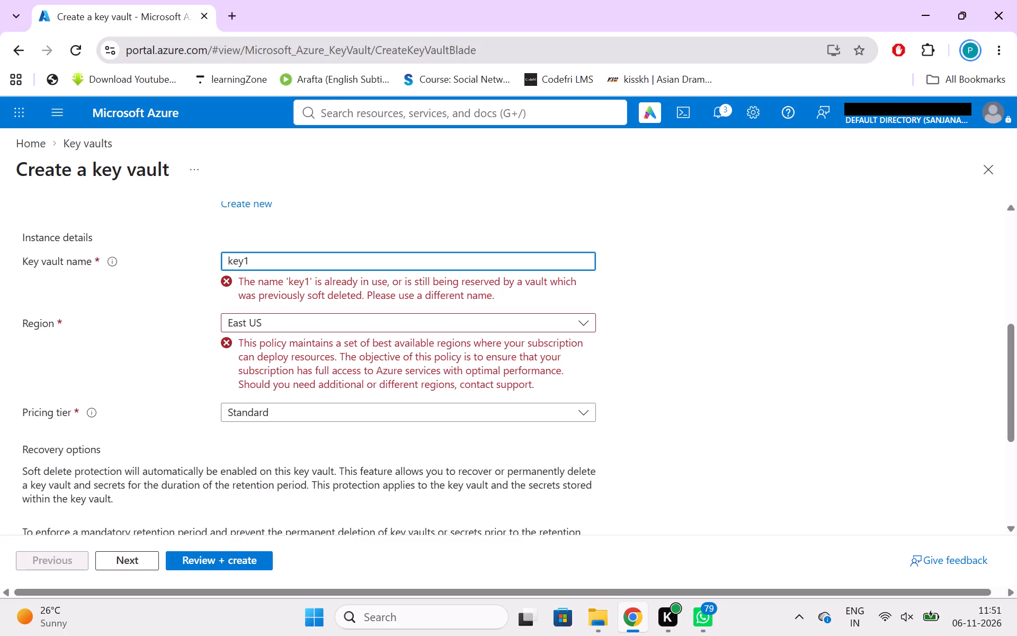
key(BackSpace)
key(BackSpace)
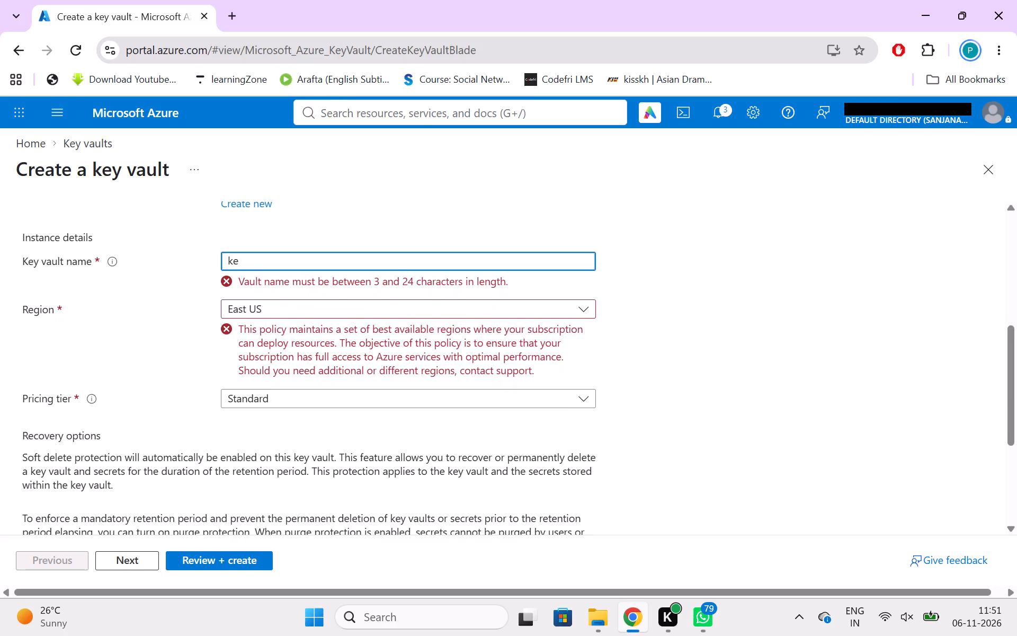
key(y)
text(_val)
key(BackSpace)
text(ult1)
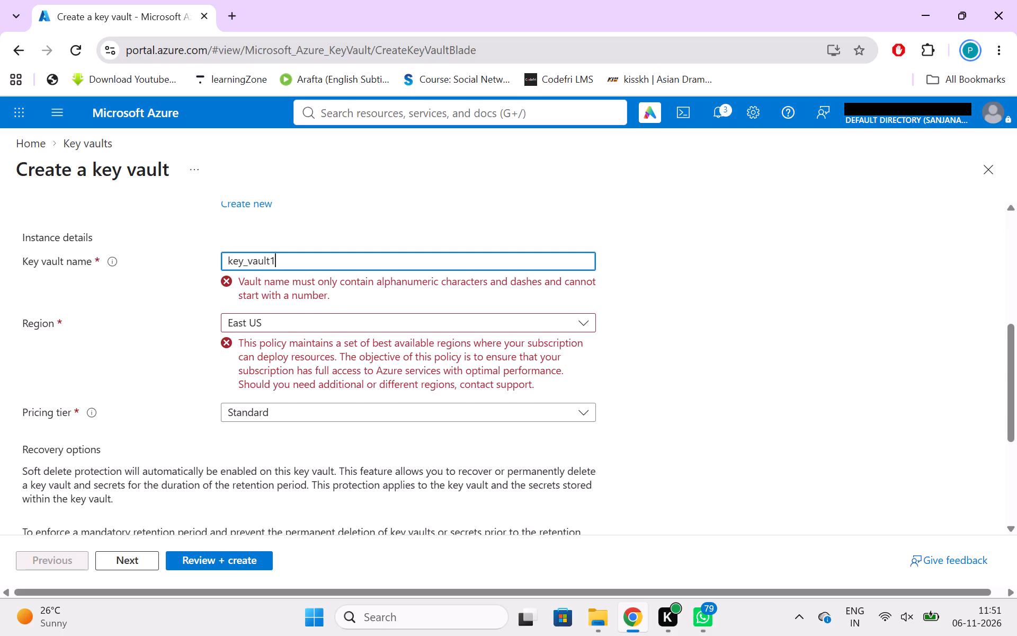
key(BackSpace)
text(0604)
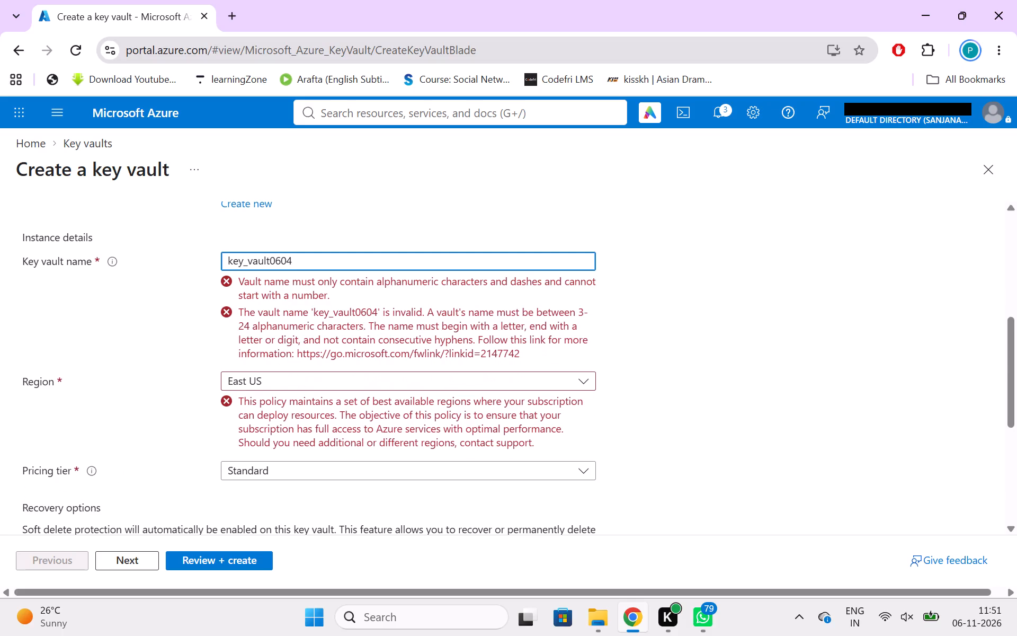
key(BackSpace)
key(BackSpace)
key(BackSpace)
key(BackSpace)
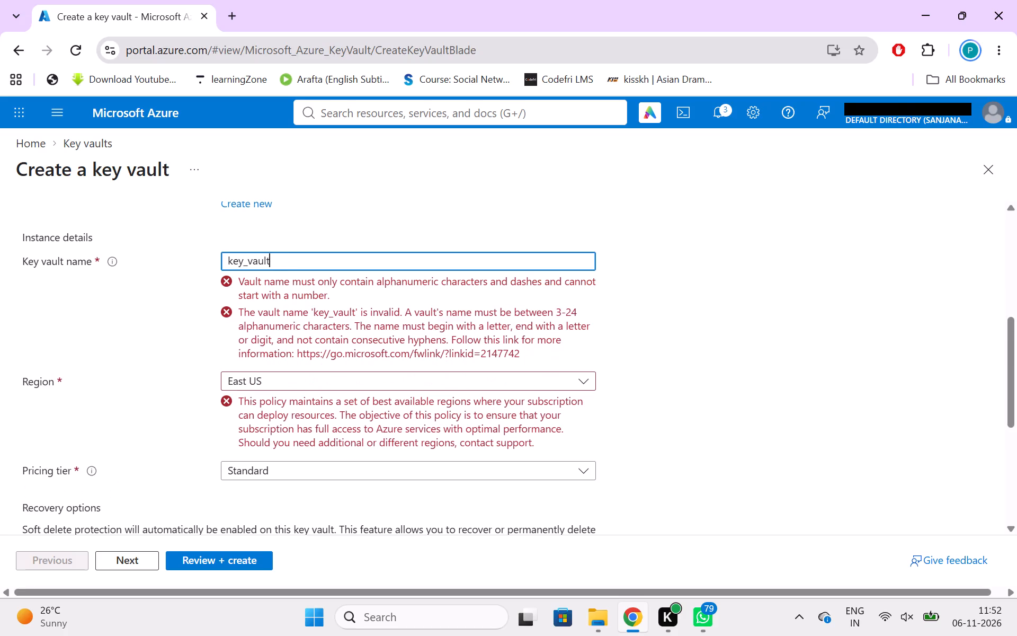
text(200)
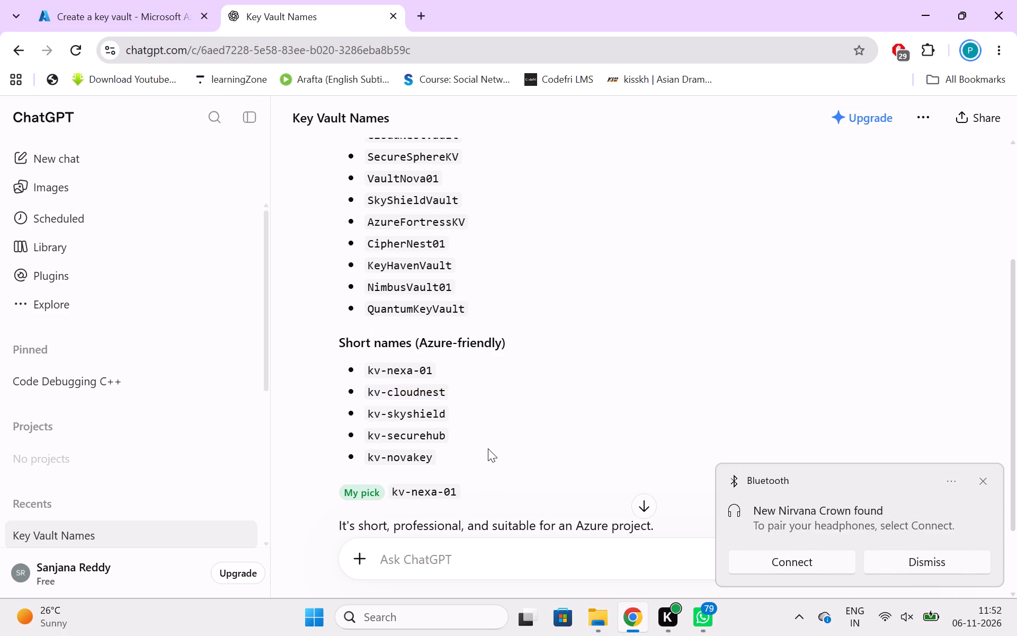
Copy ChatGPT's recommended pick kv-nexa-01 and enter it as the key vault name in the Azure form.
drag(459, 489, 390, 490)
key(ctrl+c)
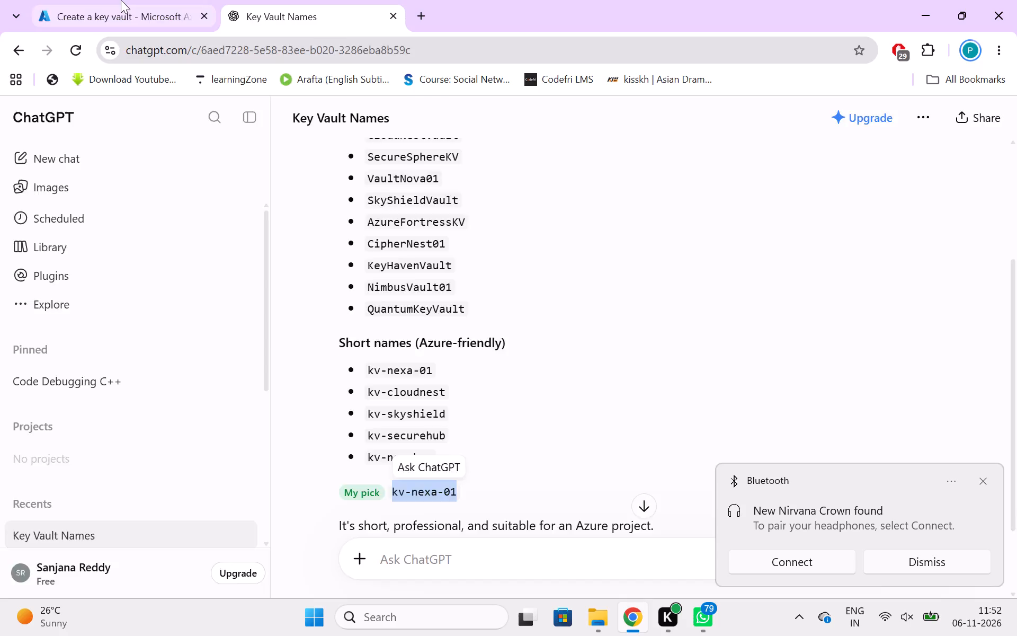
click(121, 0)
key(ctrl+v)
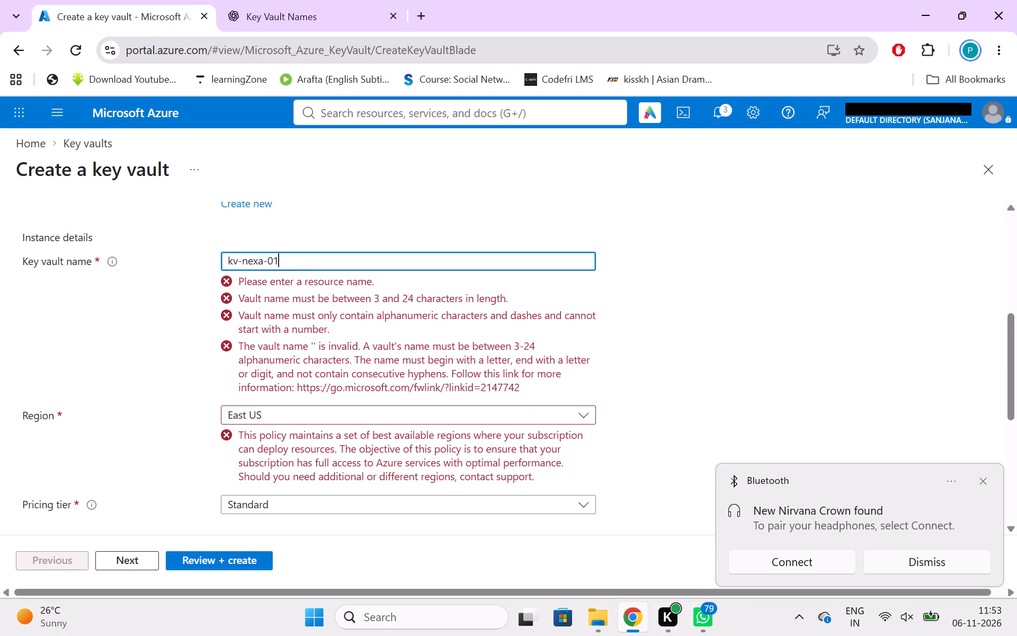
click(708, 379)
Set the key vault's region to East Asia.
scroll(708, 379, down, 1)
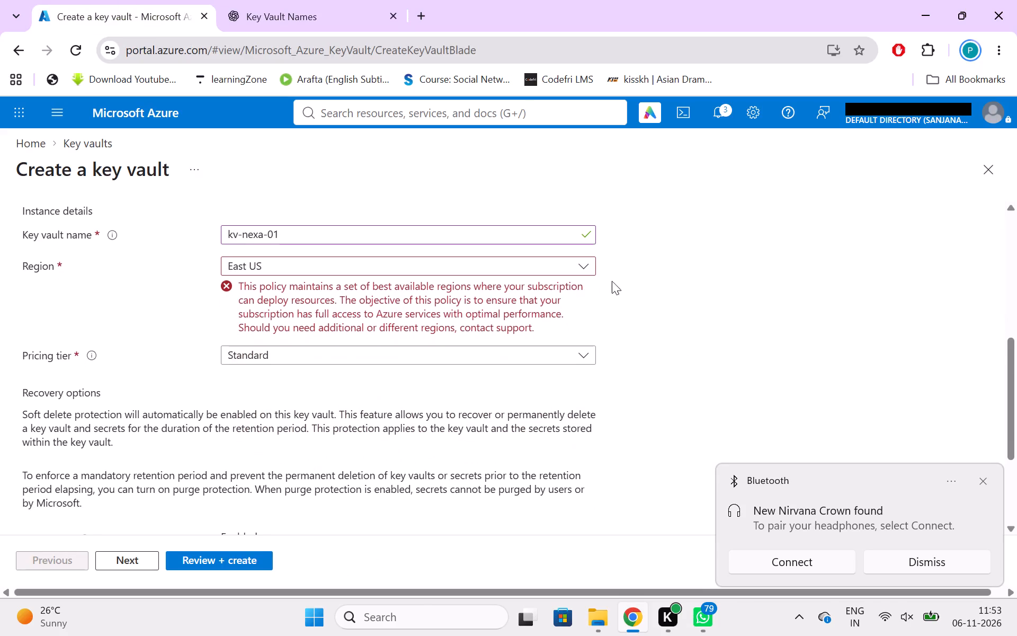
click(586, 267)
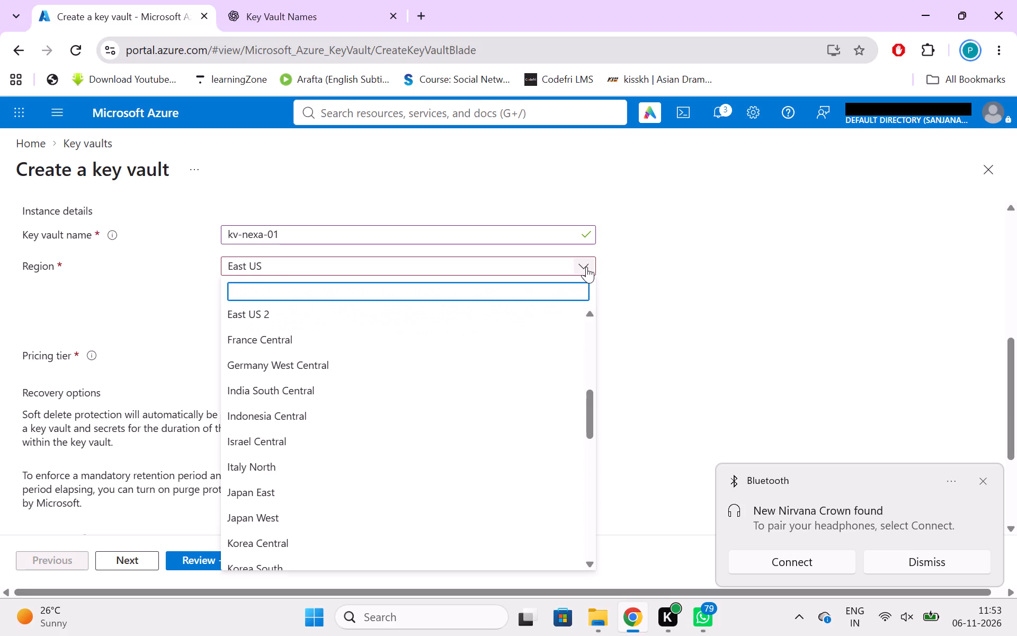
scroll(406, 357, down, 1)
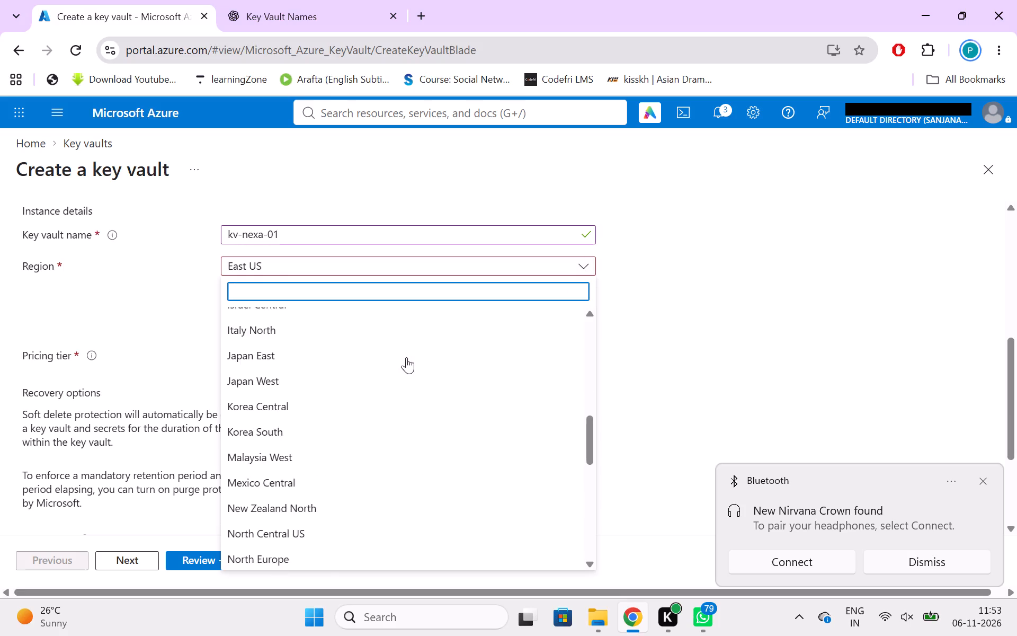
scroll(406, 357, down, 4)
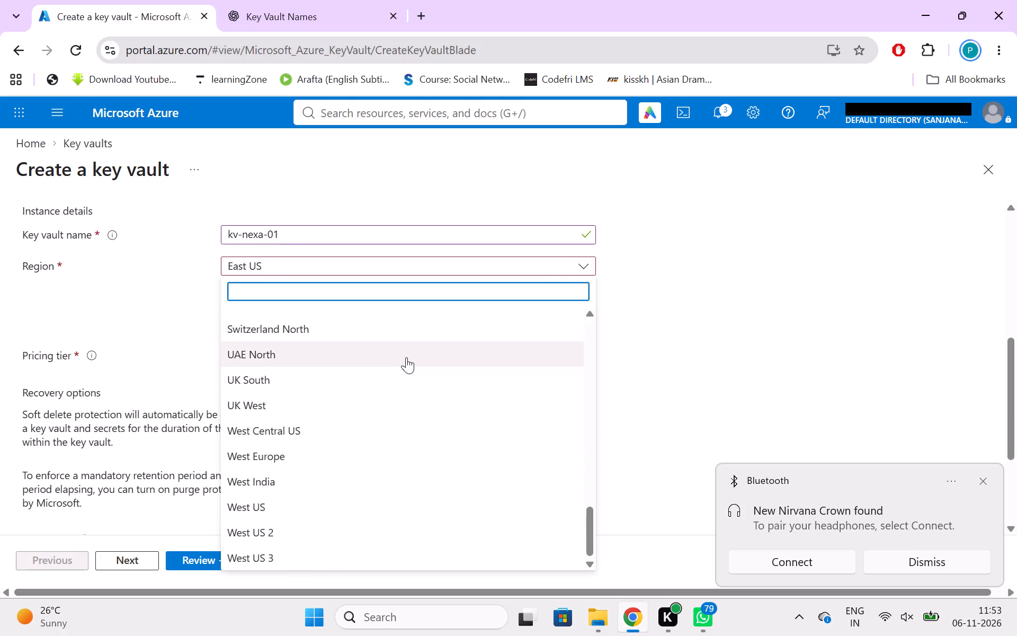
scroll(406, 357, down, 1)
scroll(304, 488, down, 2)
scroll(304, 488, up, 2)
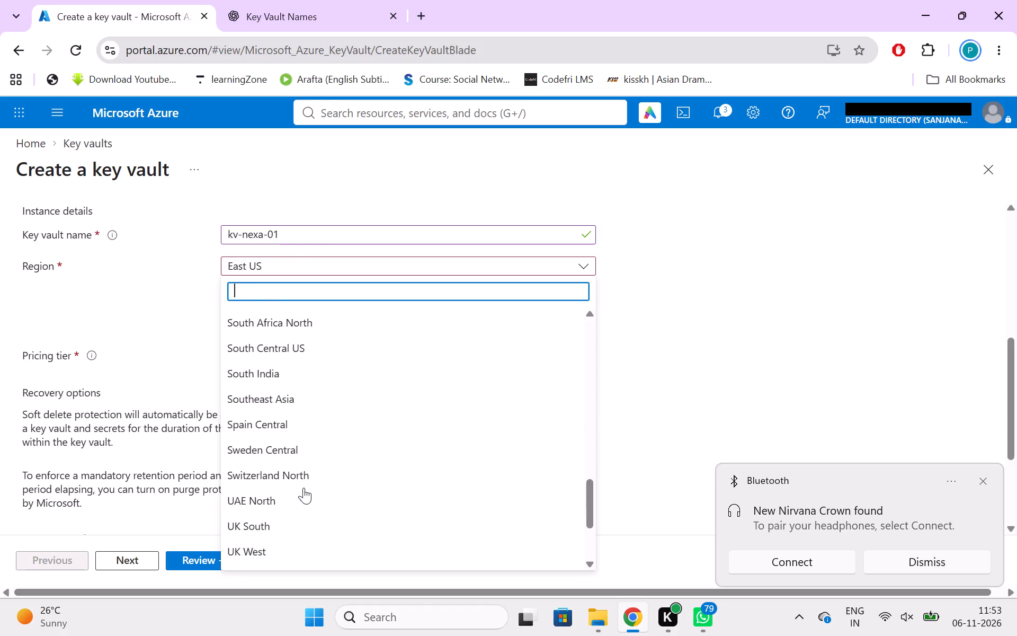
scroll(304, 488, up, 3)
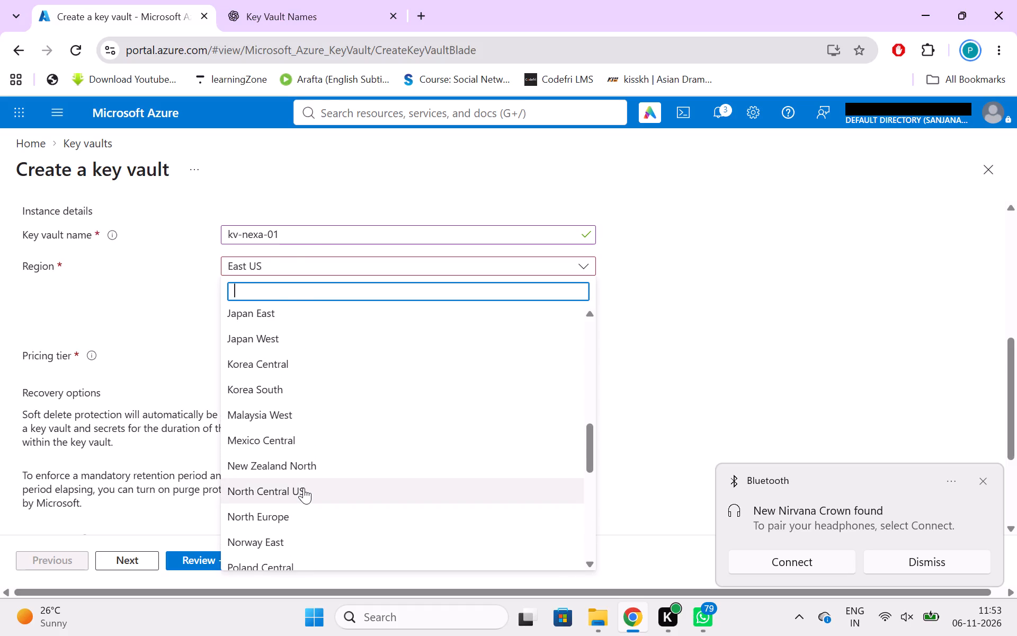
scroll(304, 488, up, 3)
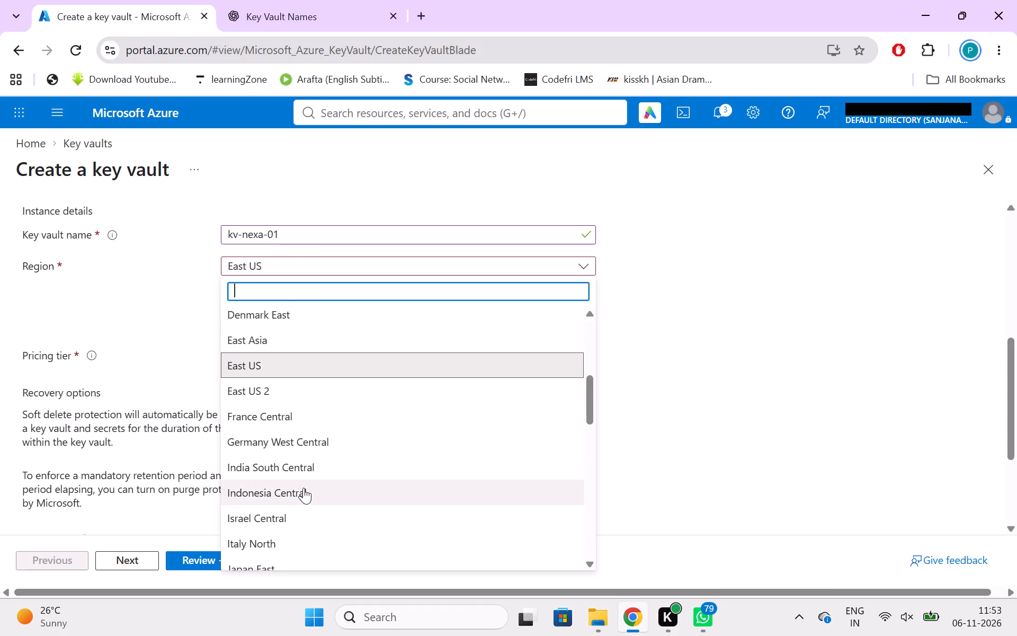
scroll(304, 488, up, 1)
click(273, 418)
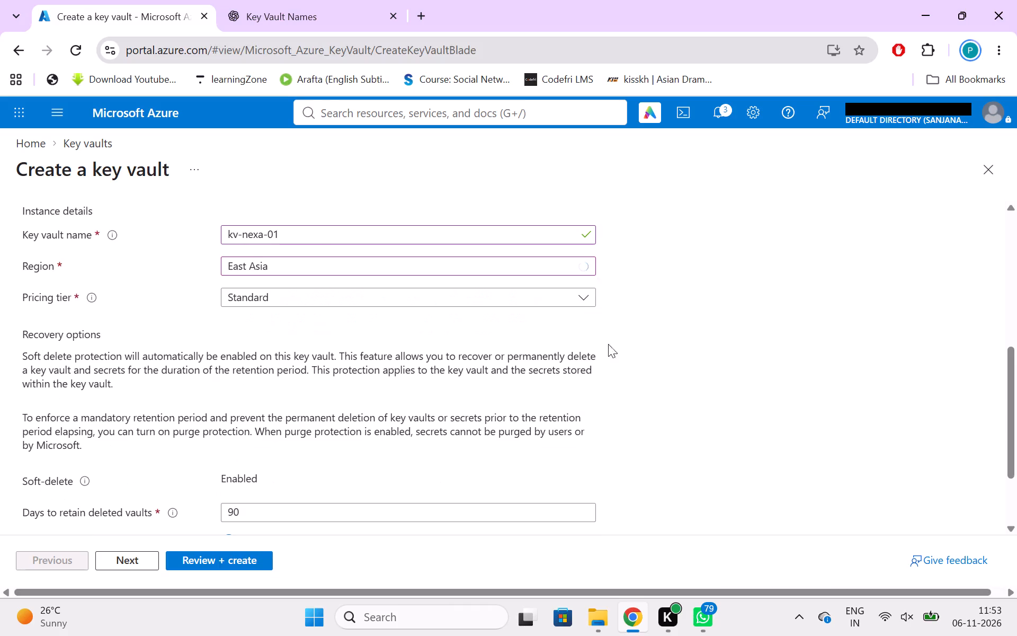
Check the remaining key vault settings under Recovery options, including the soft-delete retention period and purge protection.
click(696, 328)
scroll(696, 328, down, 3)
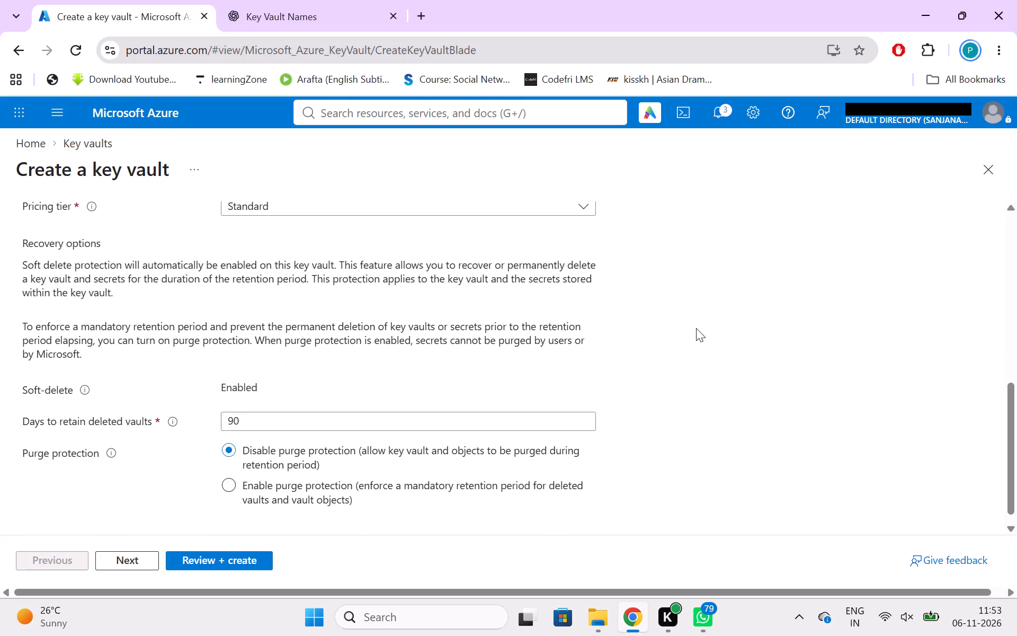
scroll(696, 328, down, 1)
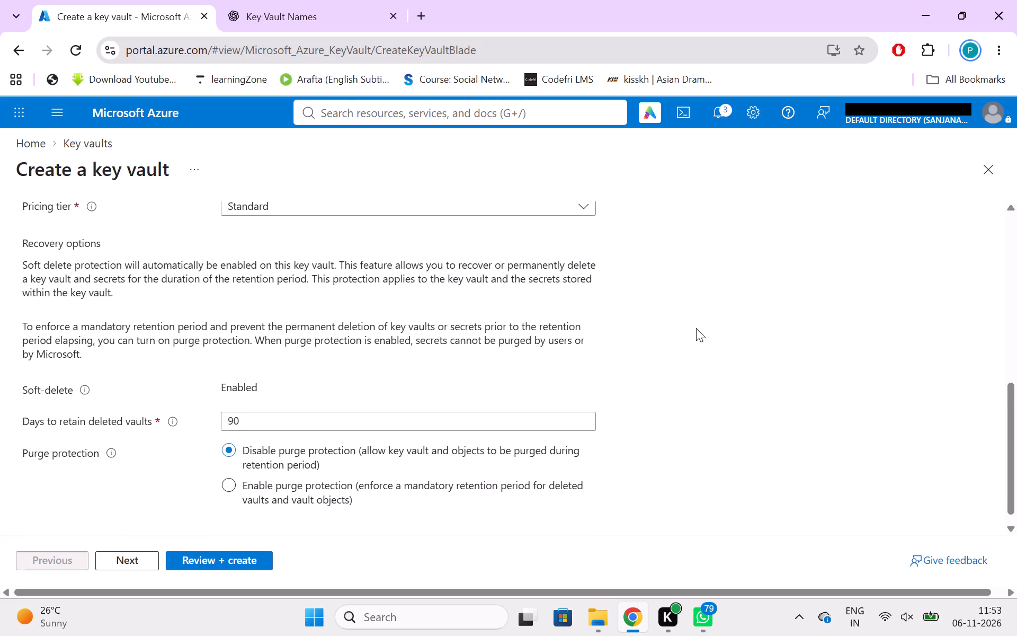
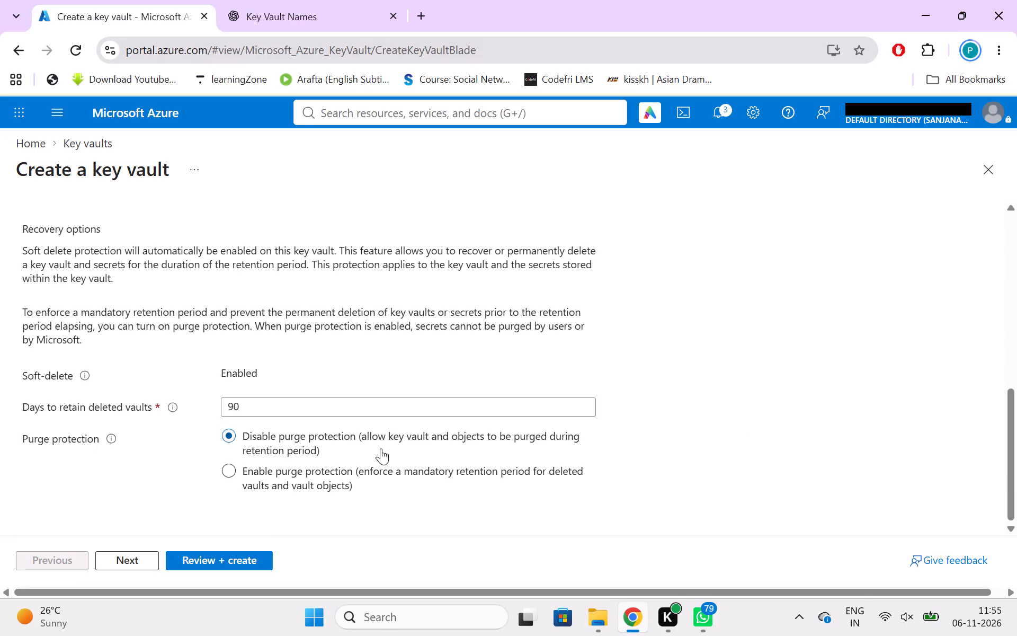
Continue from the key vault's basic settings to its access configuration and review the permission model and resource access options.
click(136, 560)
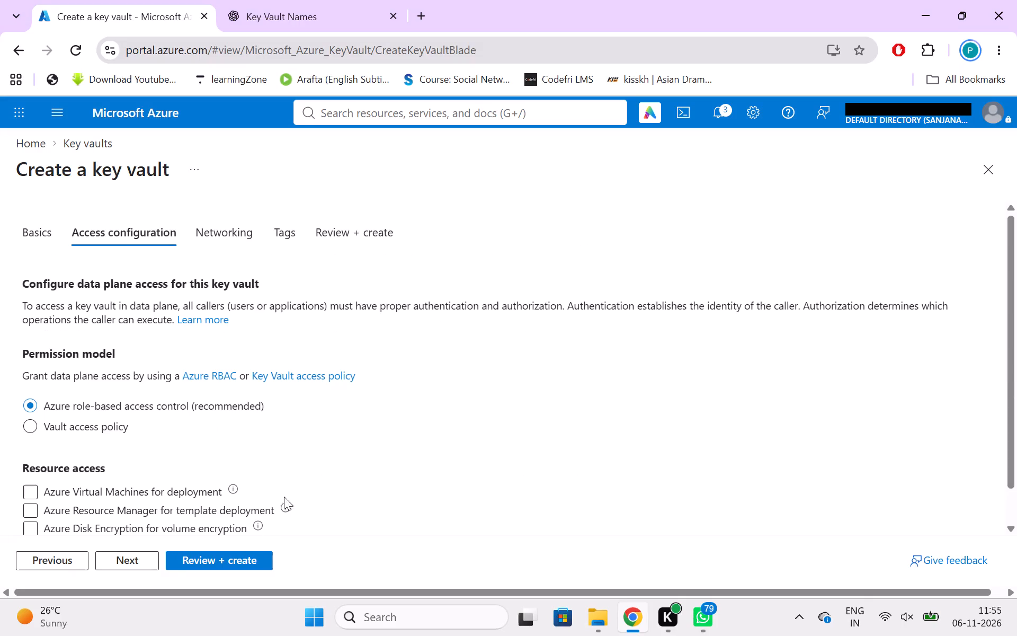
scroll(389, 456, down, 2)
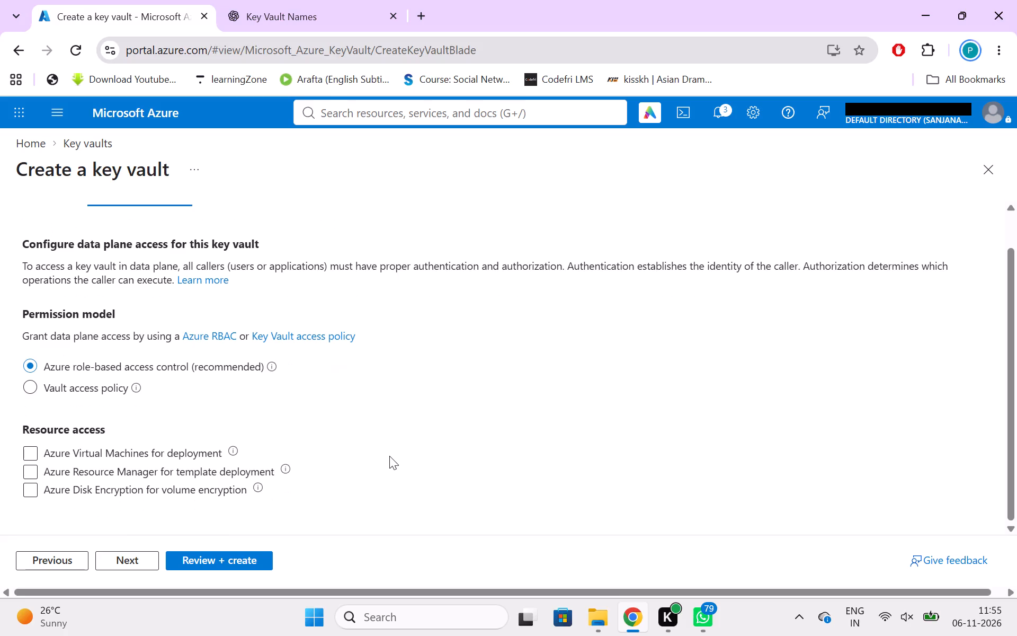
Open a new browser tab alongside the key vault form.
click(413, 12)
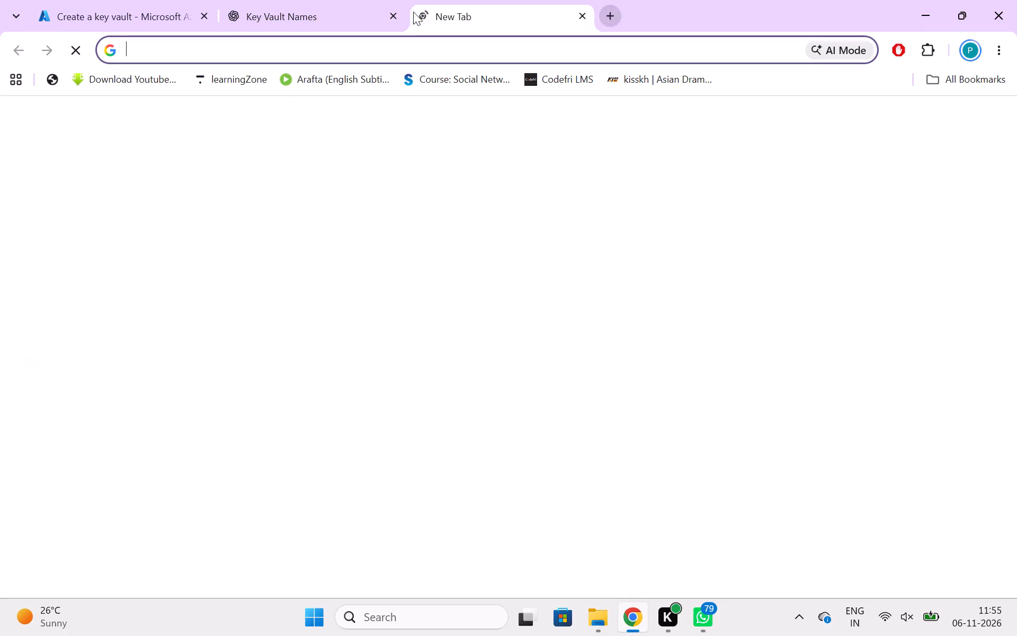
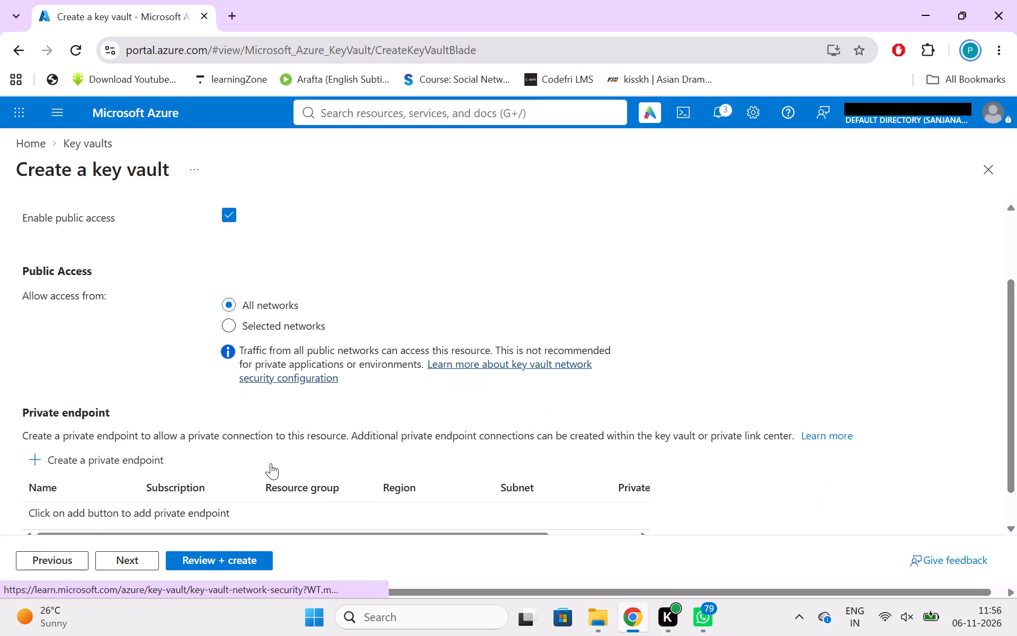
scroll(271, 463, down, 2)
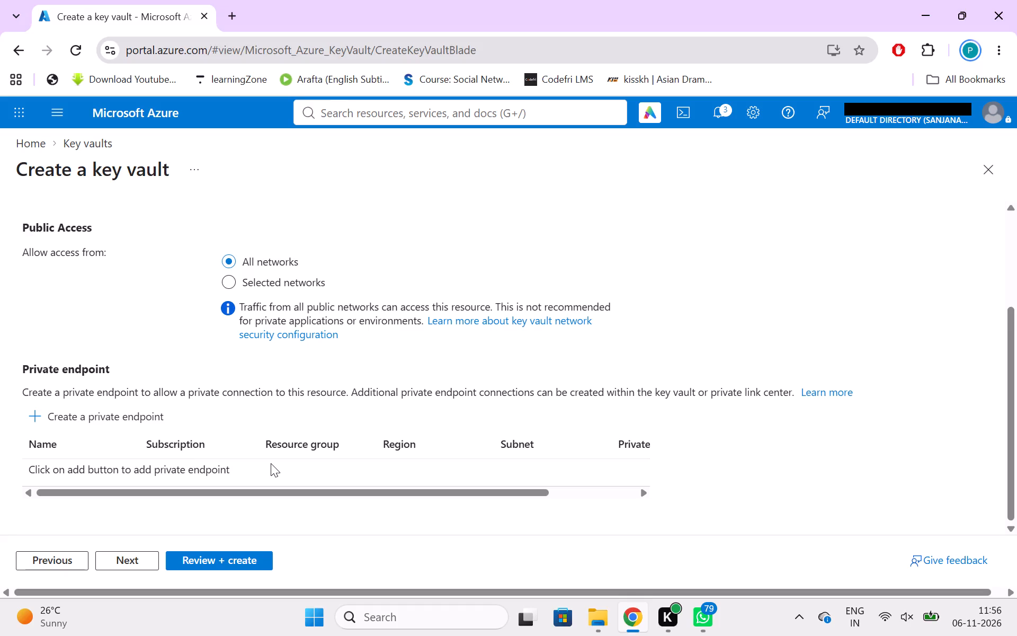
click(236, 564)
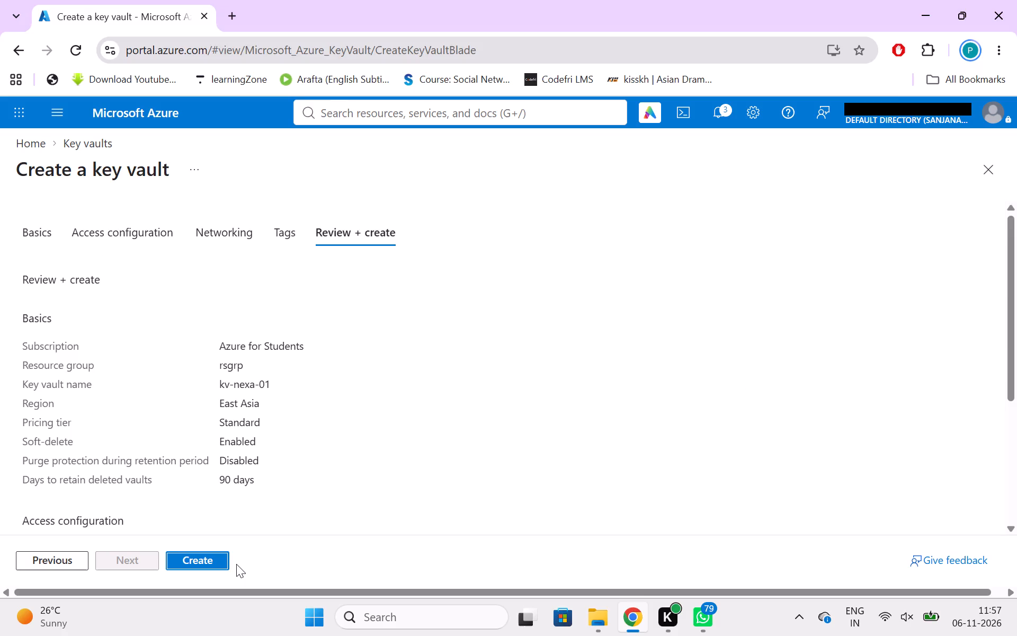
click(204, 555)
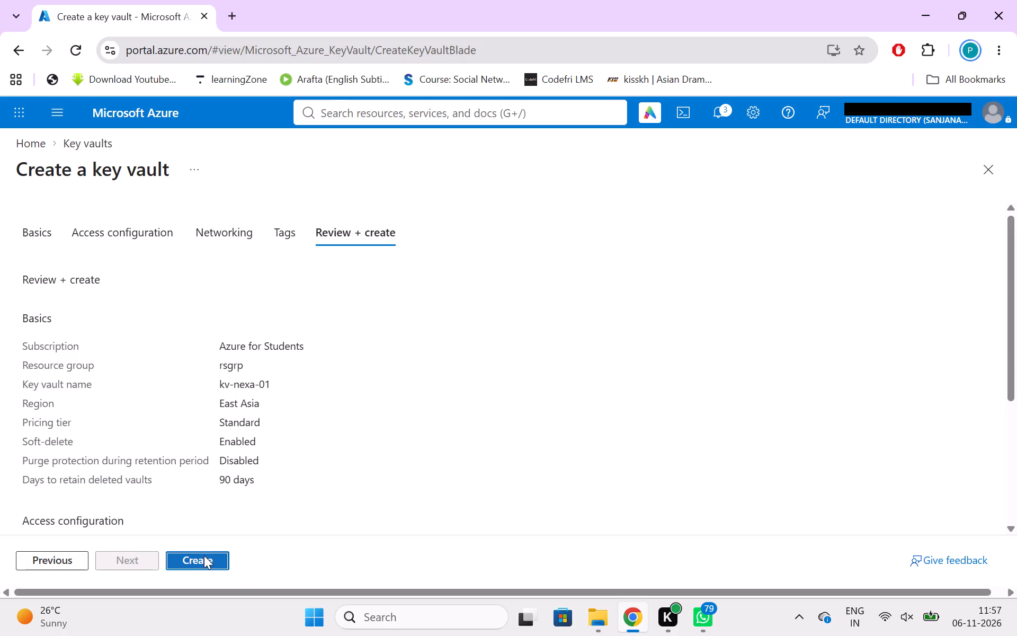
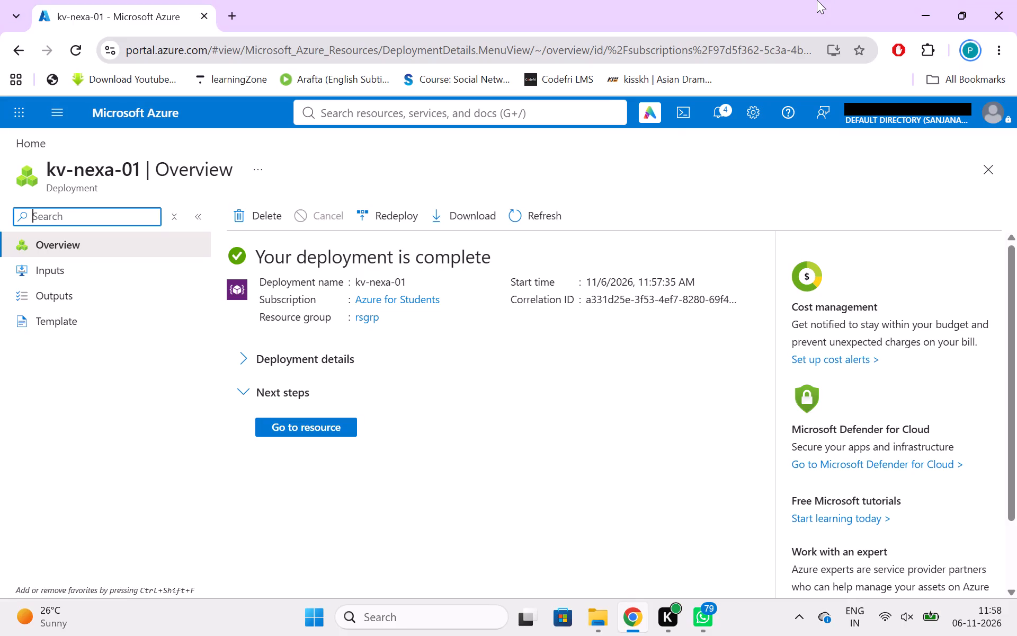
Return to the portal home page and open the key vault kv-nexa-01 from the list of key vaults.
click(83, 173)
click(45, 146)
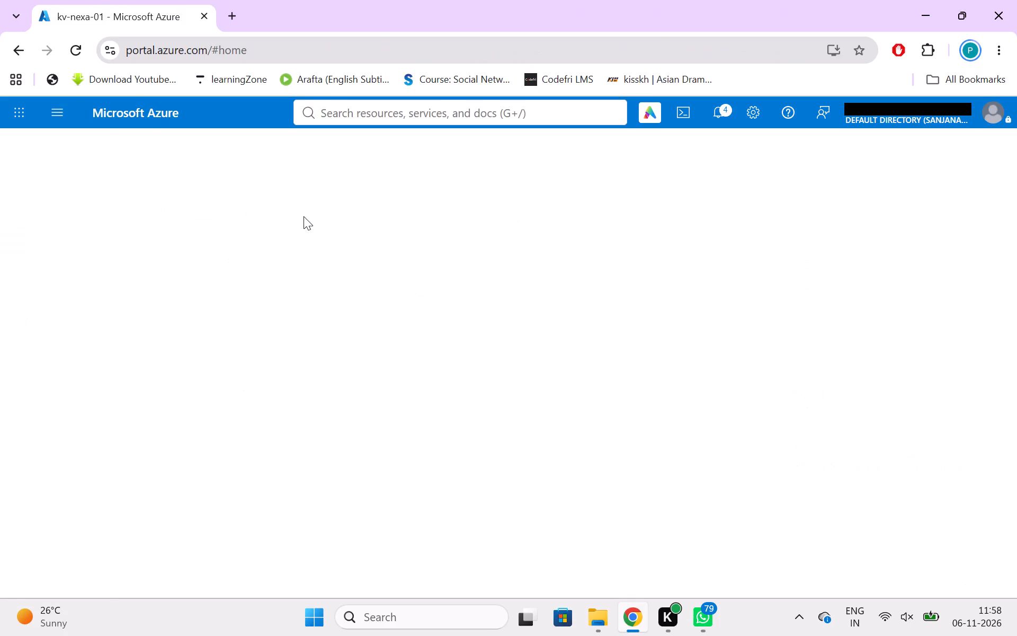
click(236, 223)
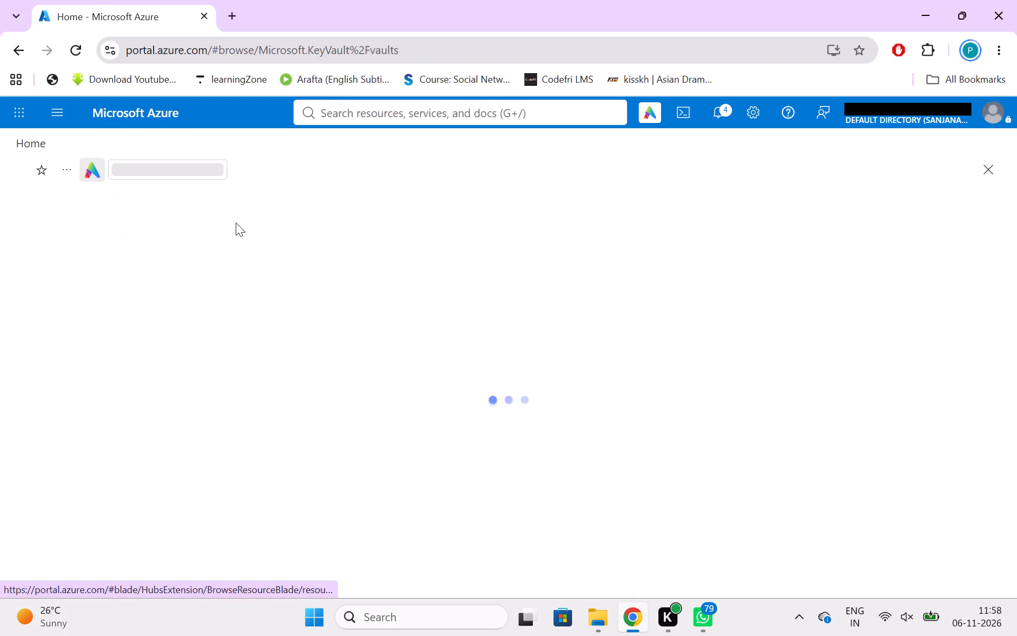
click(113, 311)
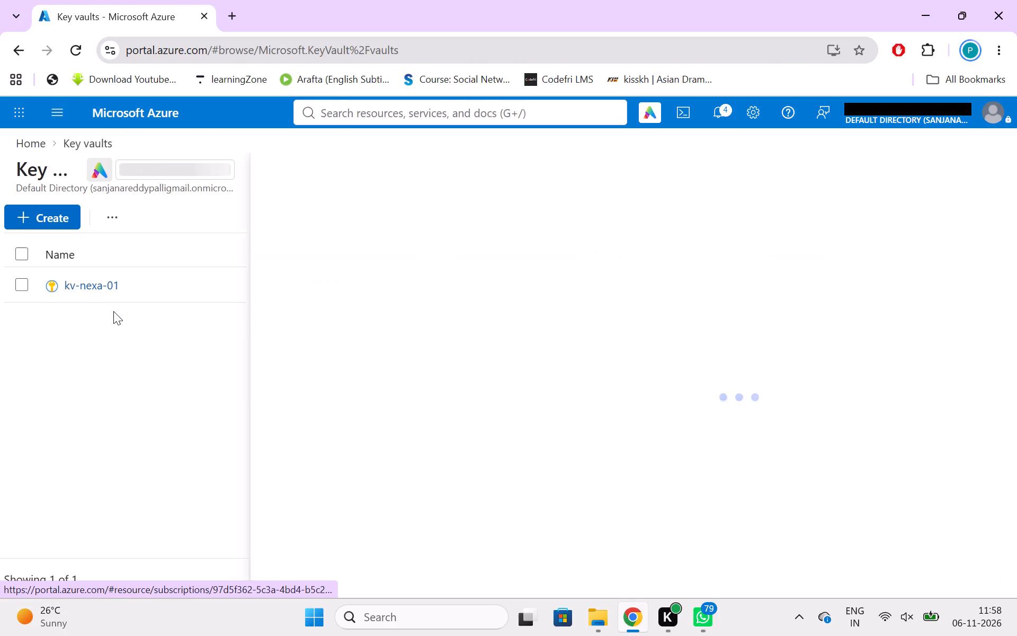
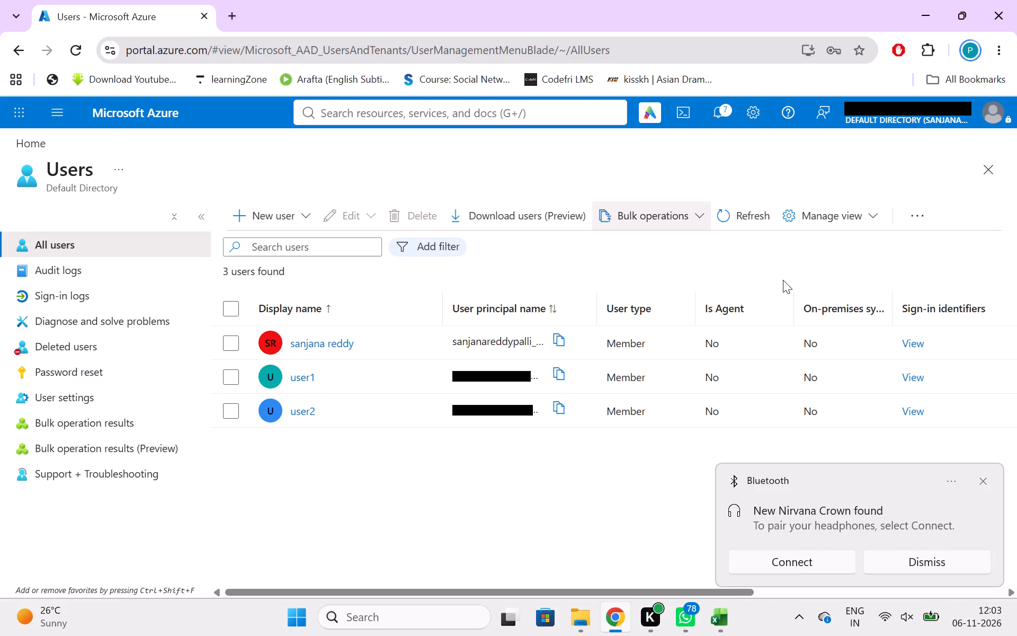
Dismiss the Bluetooth notification offering to pair the New Nirvana Crown headphones.
click(946, 559)
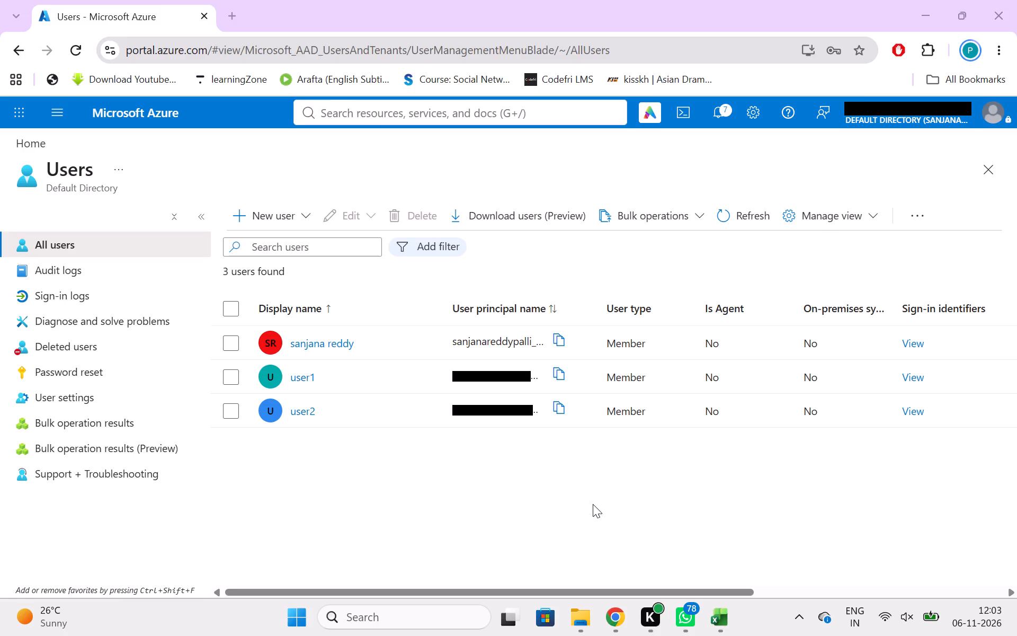
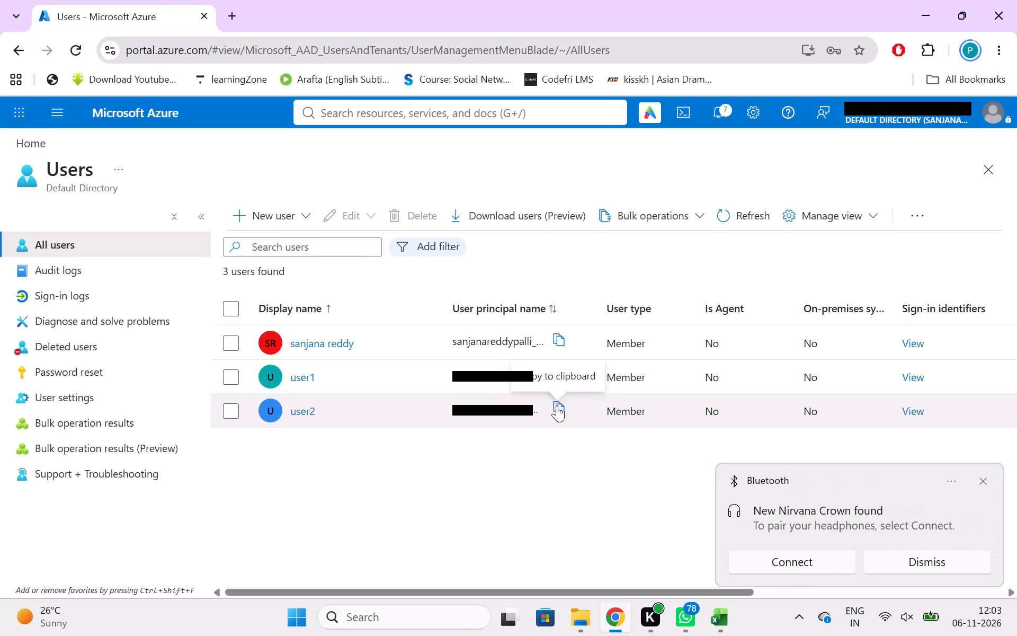
Dismiss the Bluetooth notification offering to pair the New Nirvana Crown headphones.
click(891, 566)
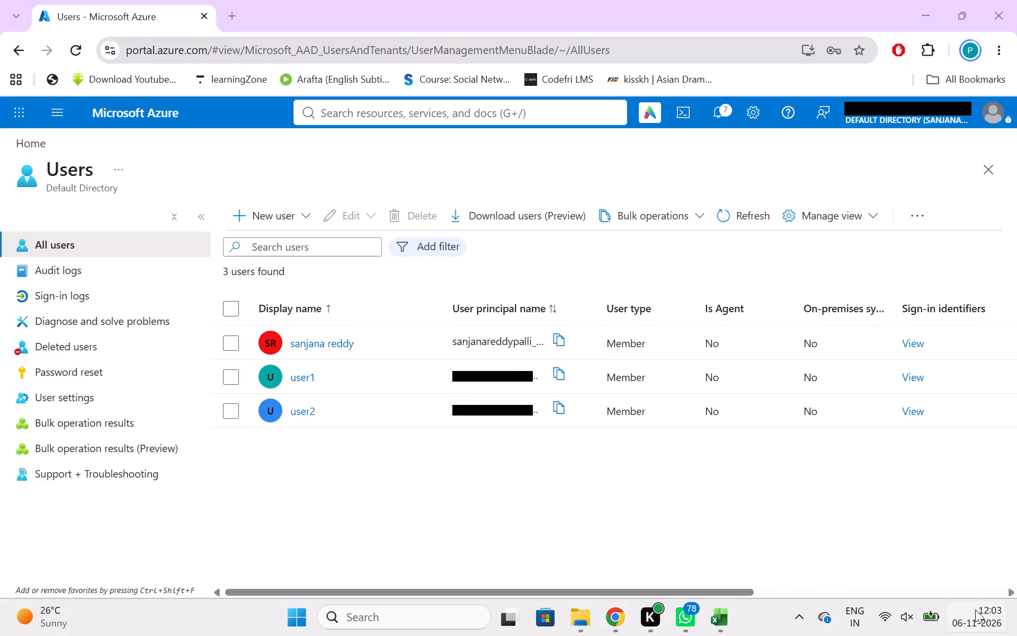
Look through the Windows list of paired and nearby Bluetooth devices, leaving the connections alone, and return to the Users page.
click(887, 614)
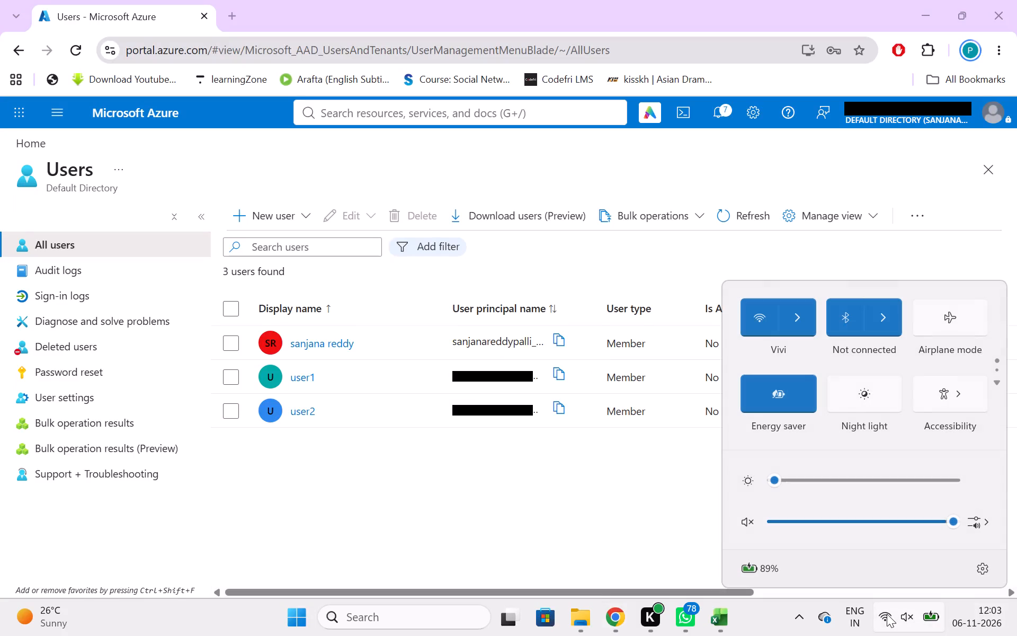
click(879, 332)
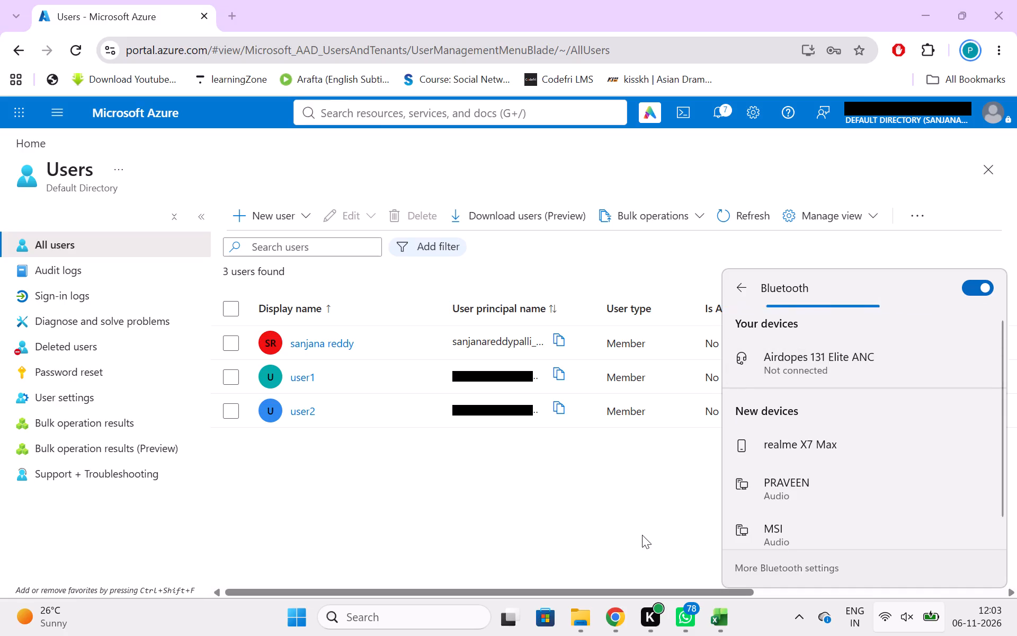
scroll(757, 508, down, 2)
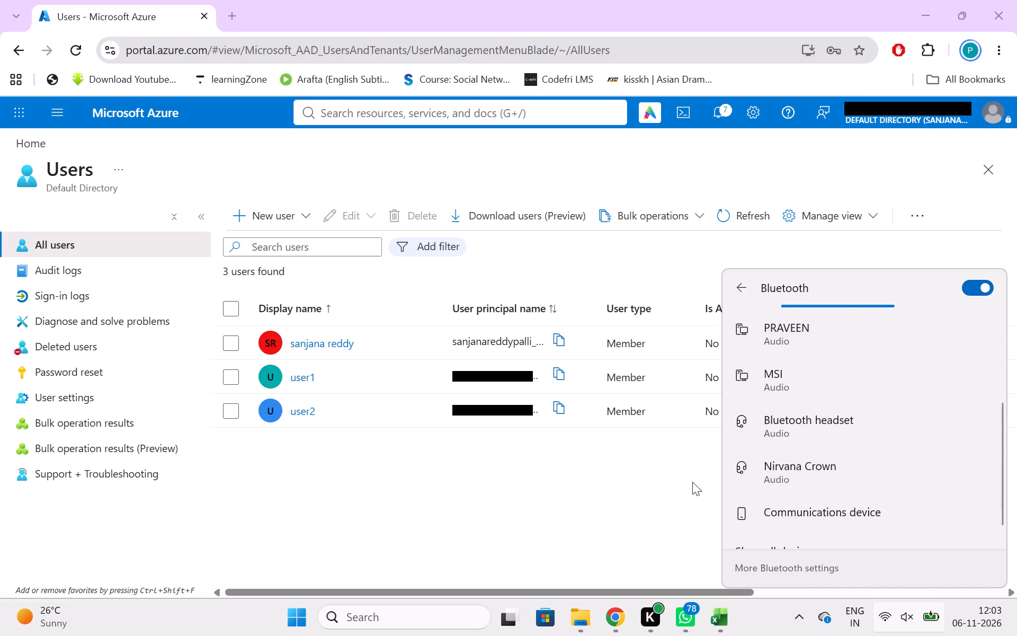
click(657, 483)
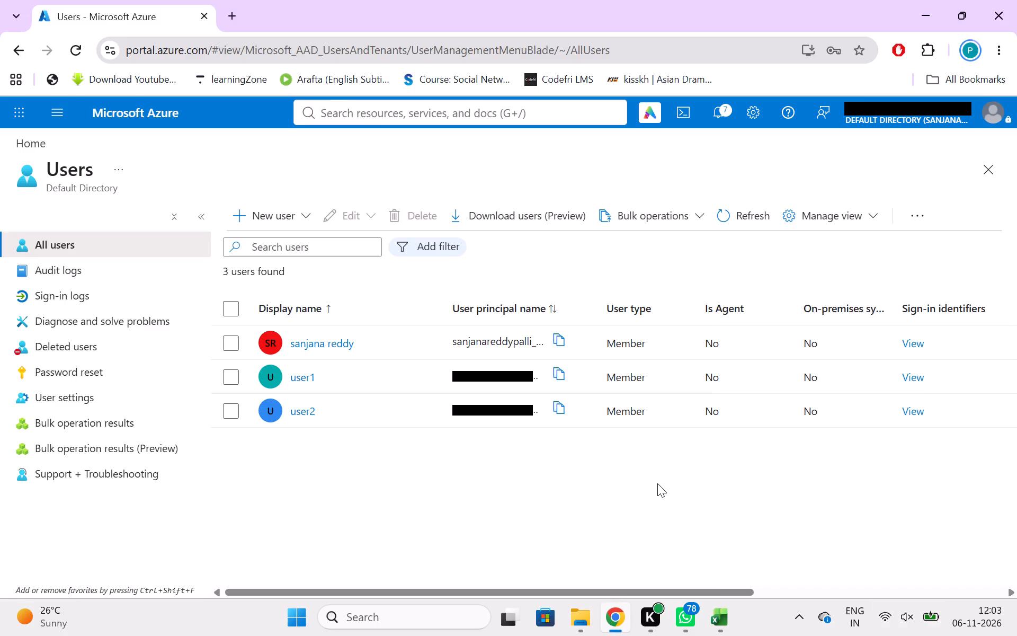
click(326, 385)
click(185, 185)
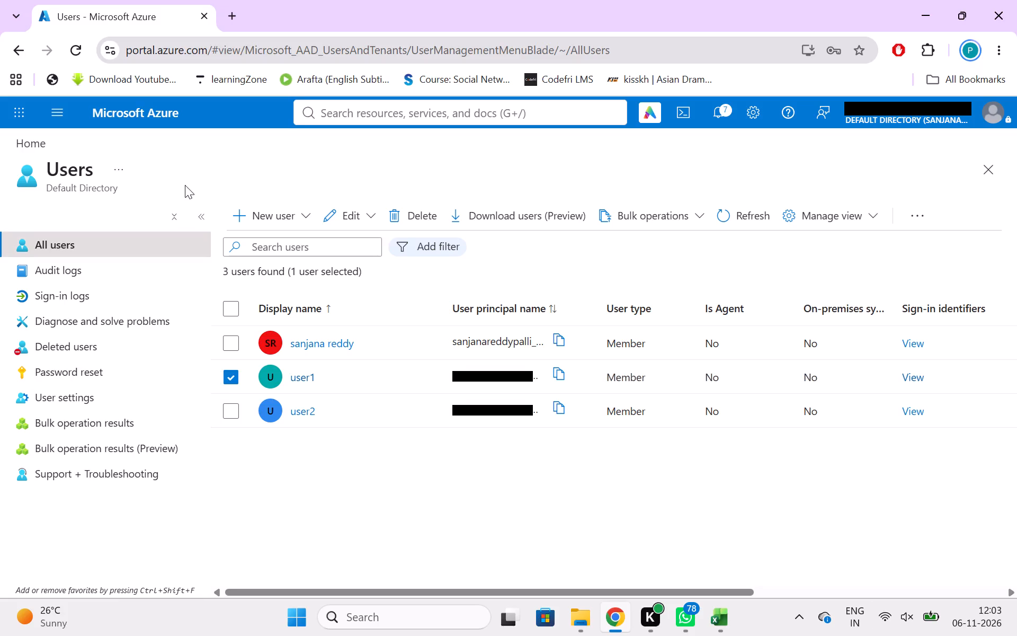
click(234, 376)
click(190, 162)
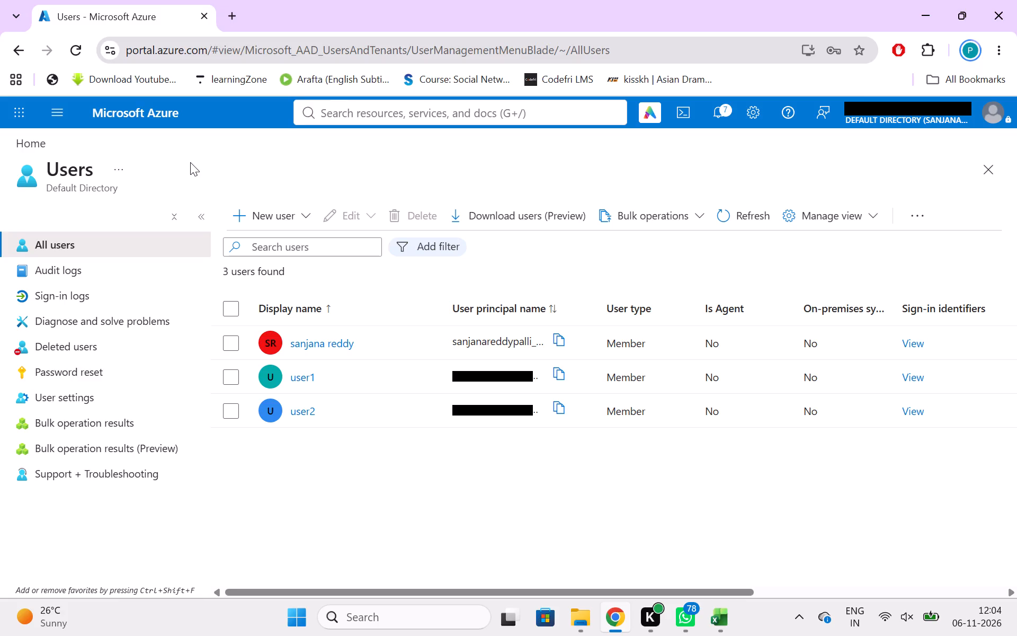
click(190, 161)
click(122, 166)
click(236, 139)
Open the preview version of the bulk operation results for the directory's users.
click(106, 448)
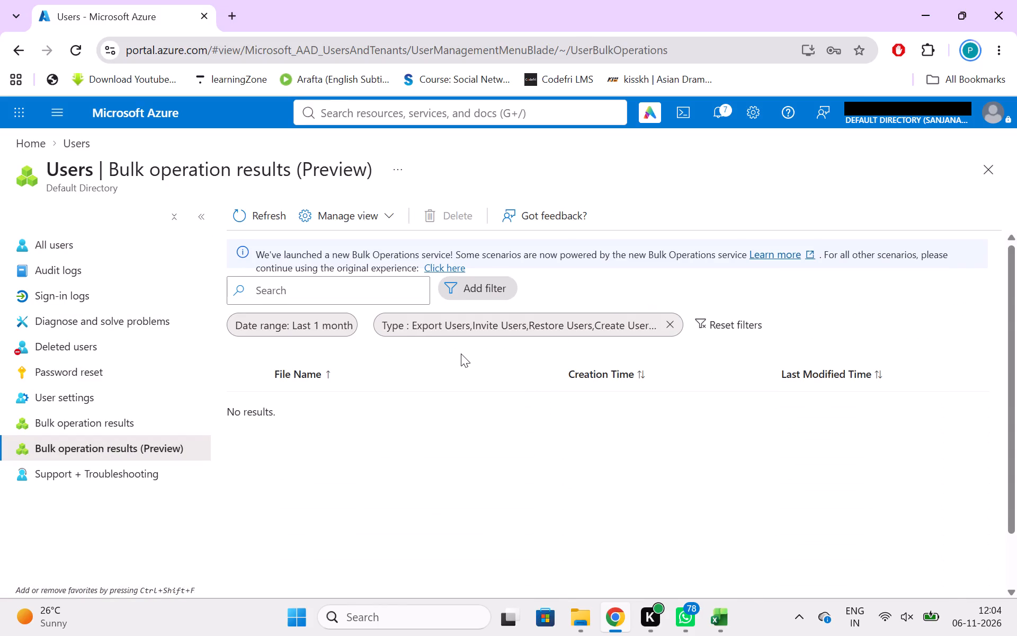
Look over the bulk operation results preview and return to the list of all users in the default directory.
scroll(461, 354, down, 1)
click(58, 233)
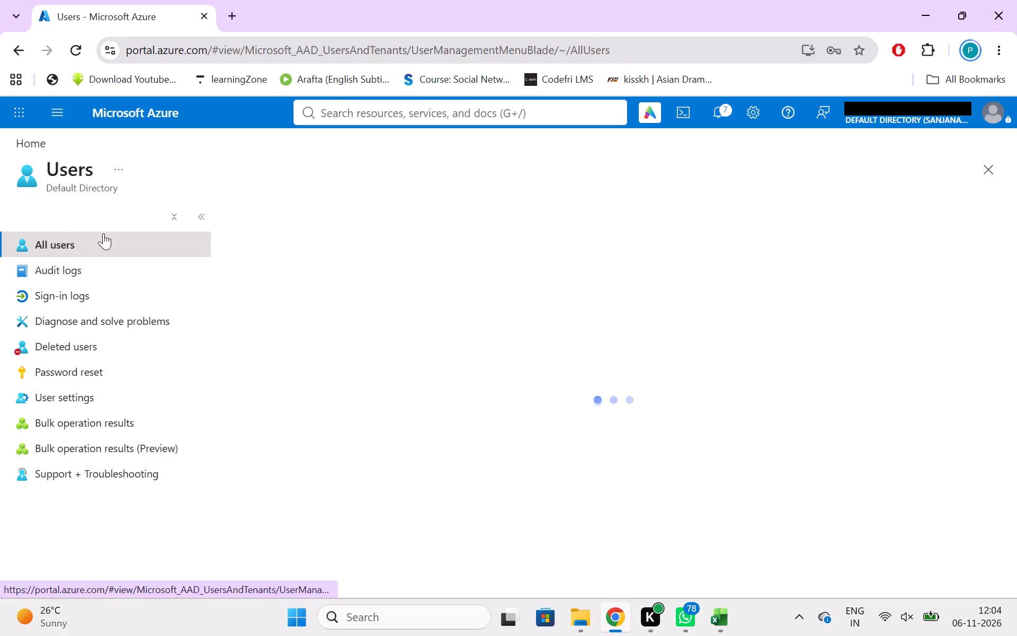
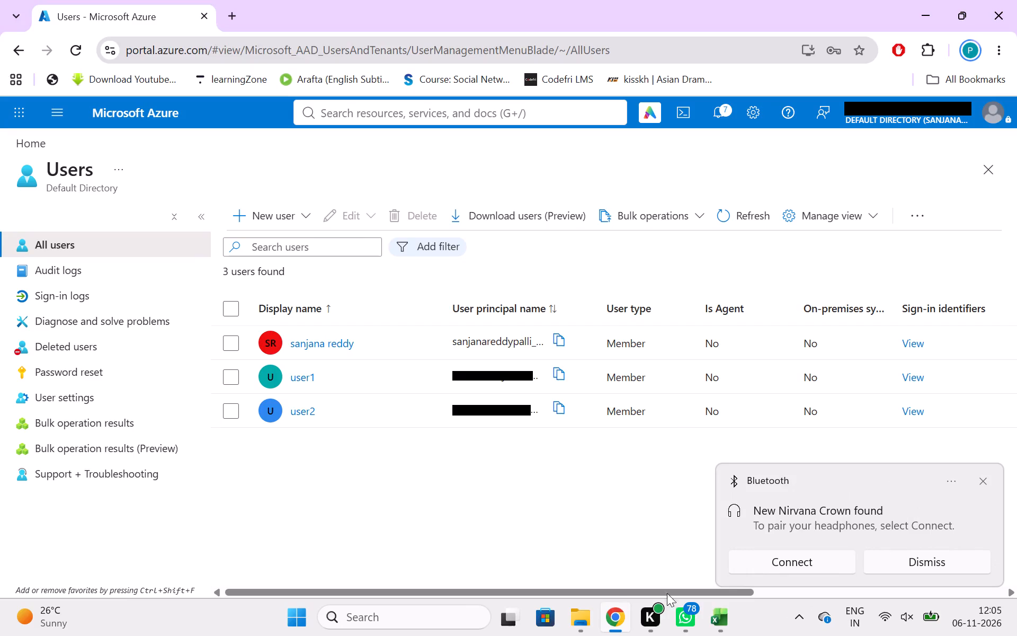
Dismiss the Bluetooth notification offering to pair the New Nirvana Crown headphones.
click(920, 566)
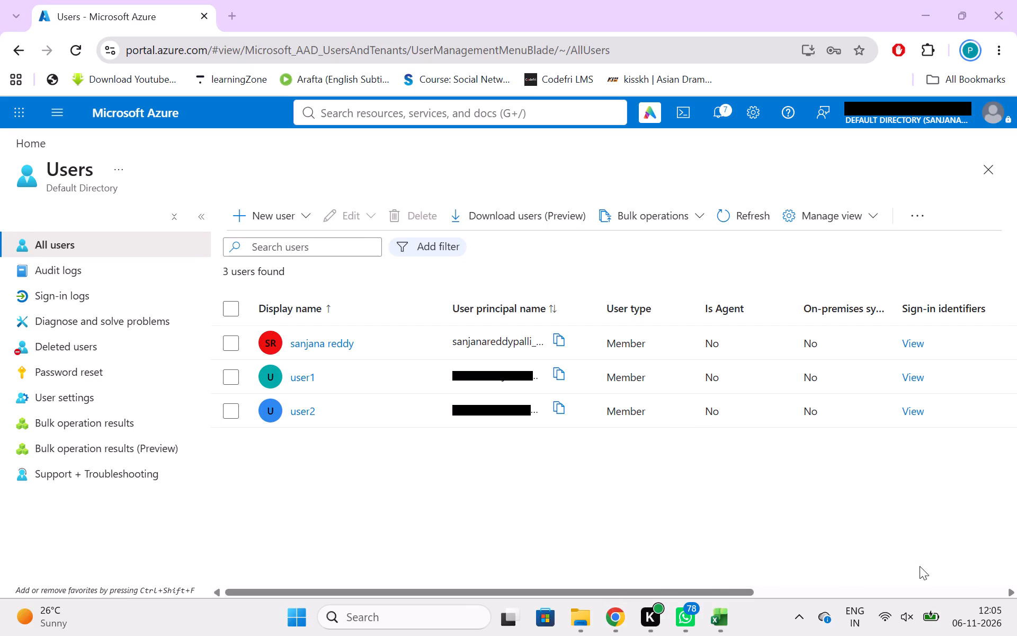
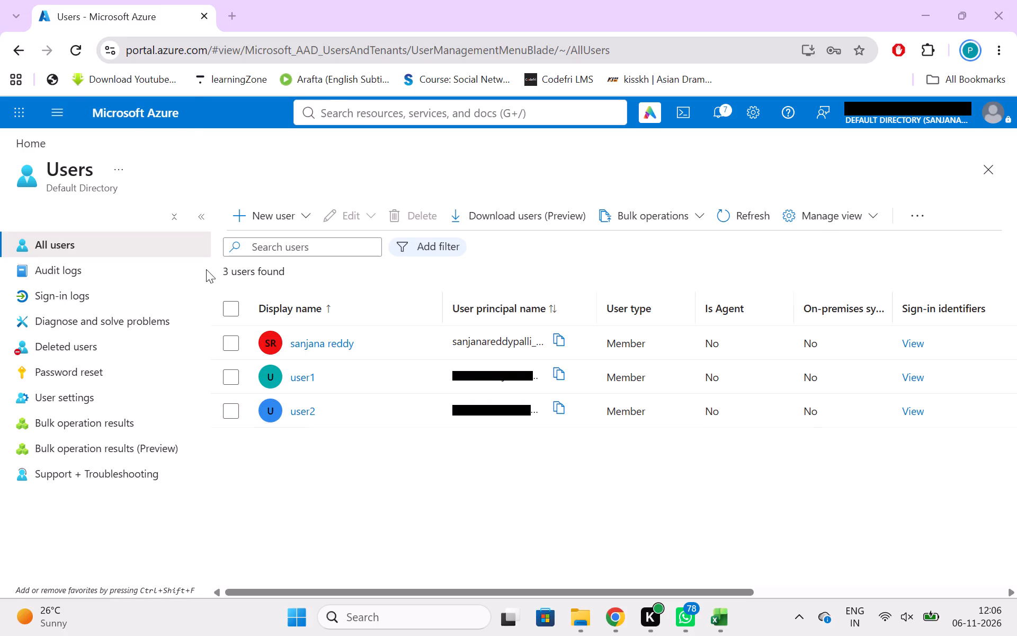
Find the key vault kv-nexa-01 through a search for key vaults and open its Keys page.
click(325, 107)
text(key)
click(365, 217)
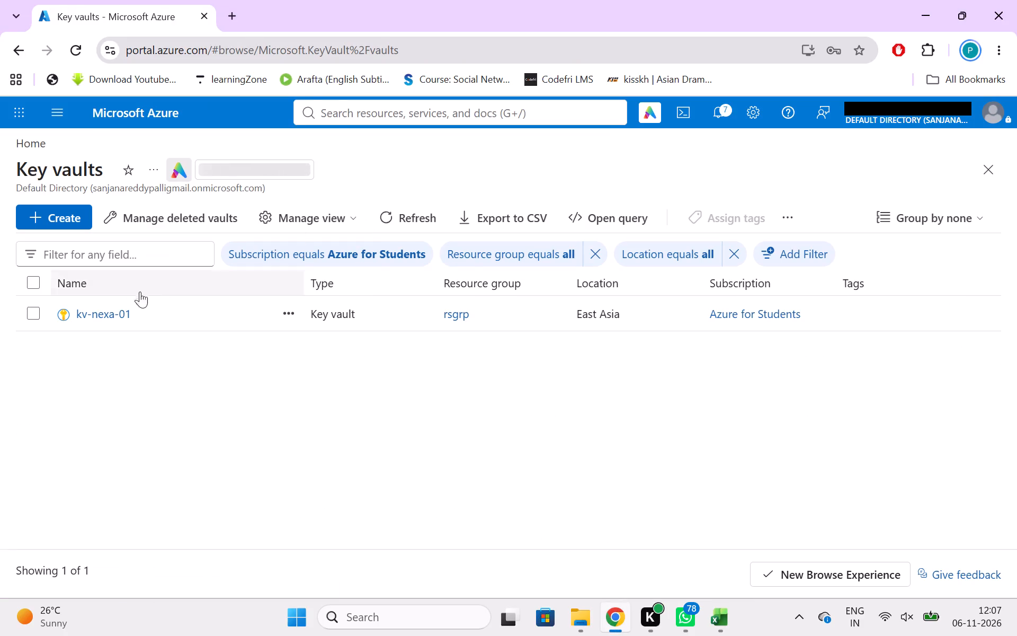
click(112, 310)
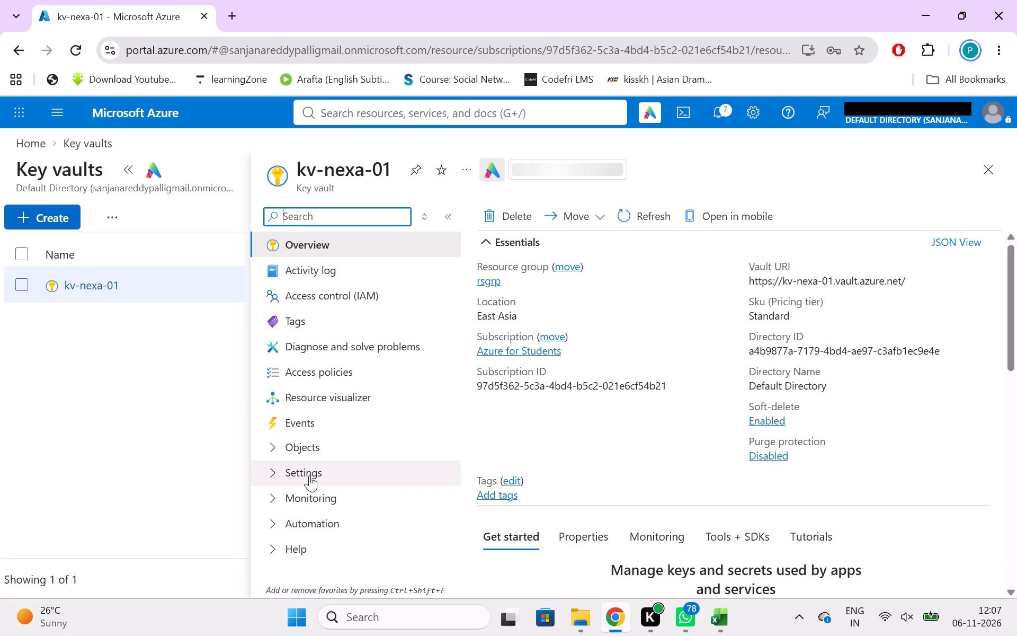
click(308, 454)
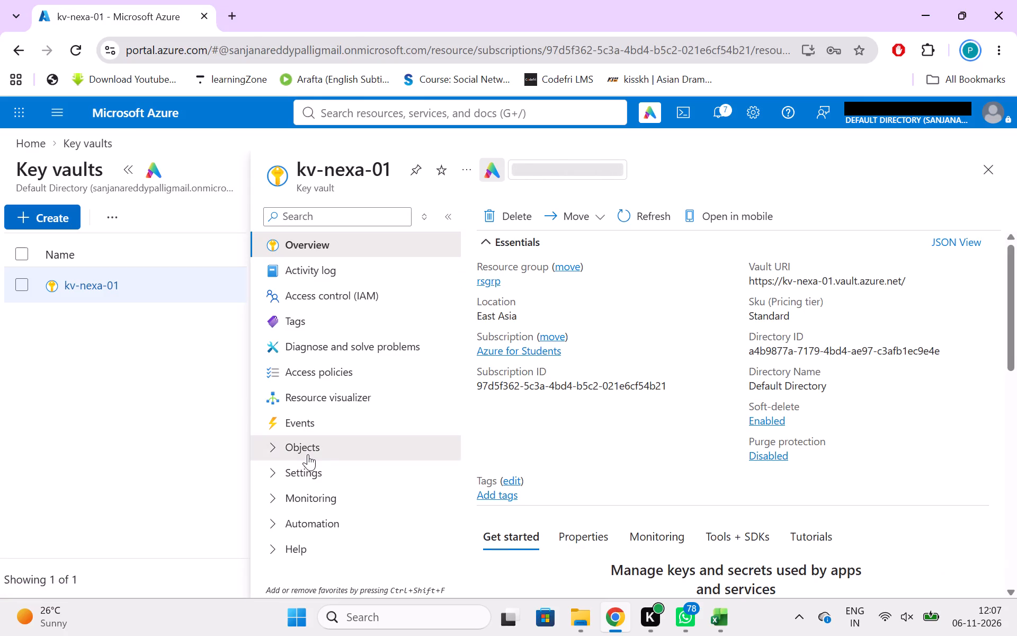
click(314, 467)
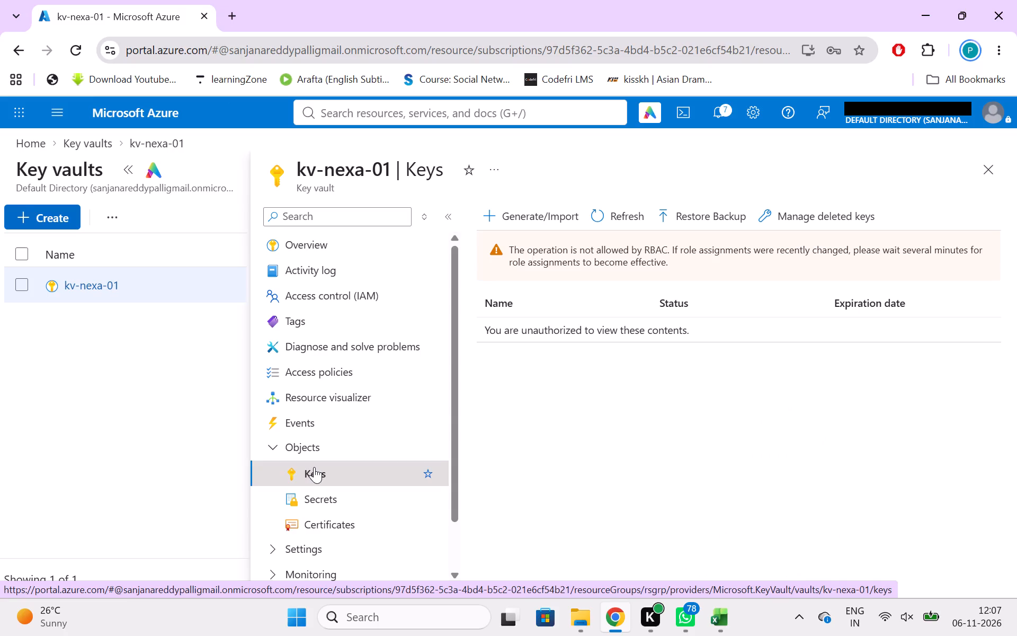
Start a role assignment in kv-nexa-01's access control and choose the Key Vault Administrator role after searching for "key vault".
click(334, 293)
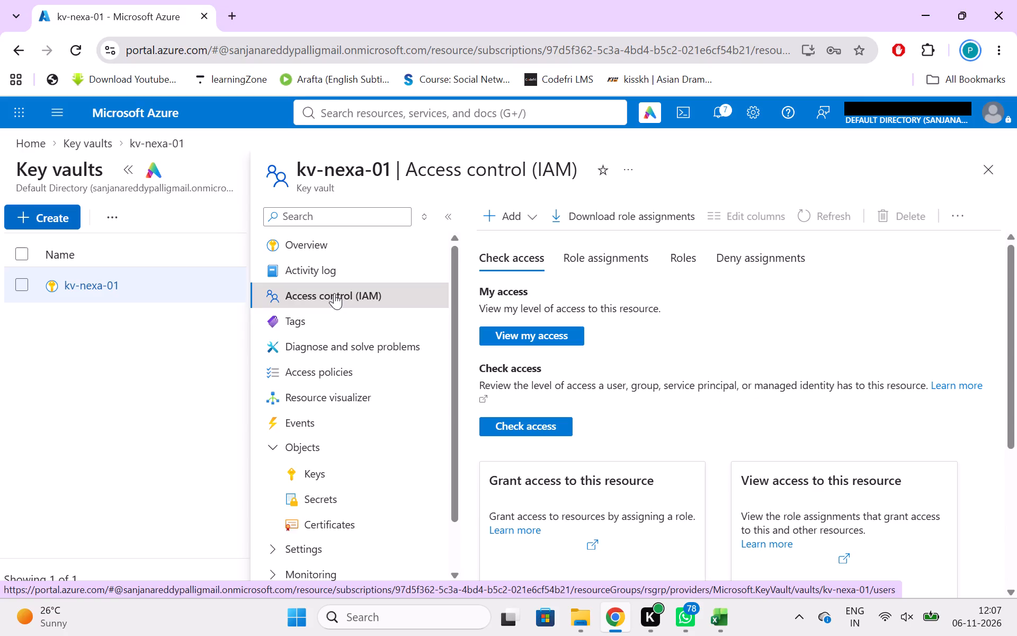
click(528, 211)
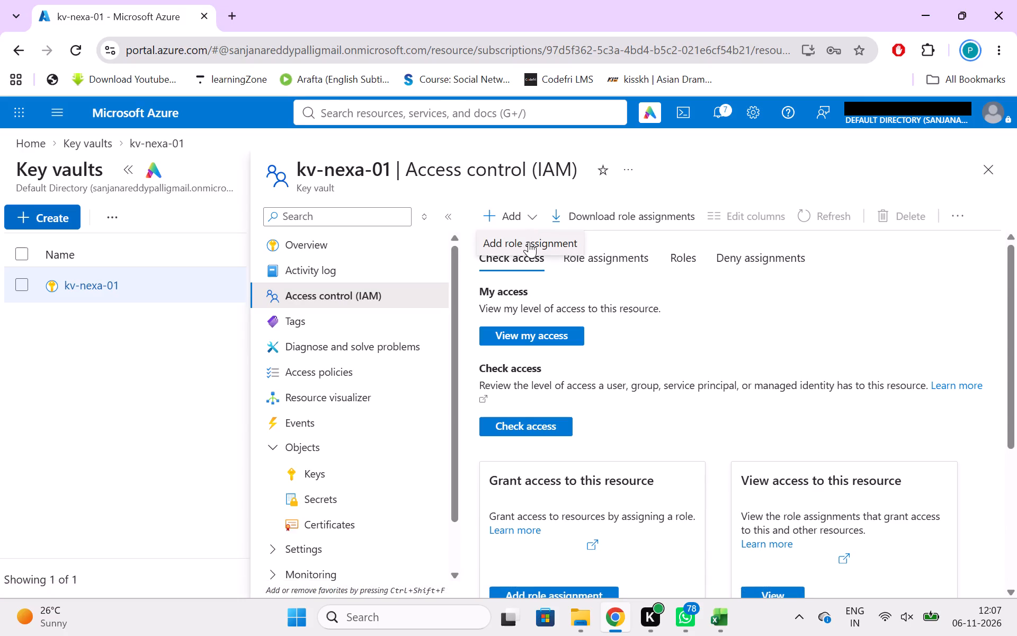
click(529, 242)
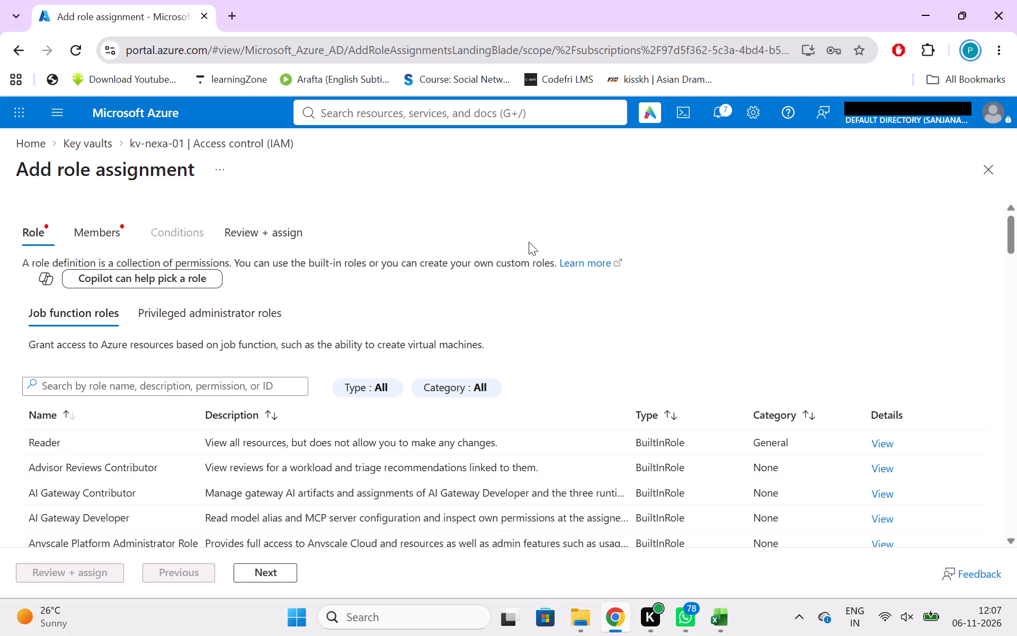
click(175, 388)
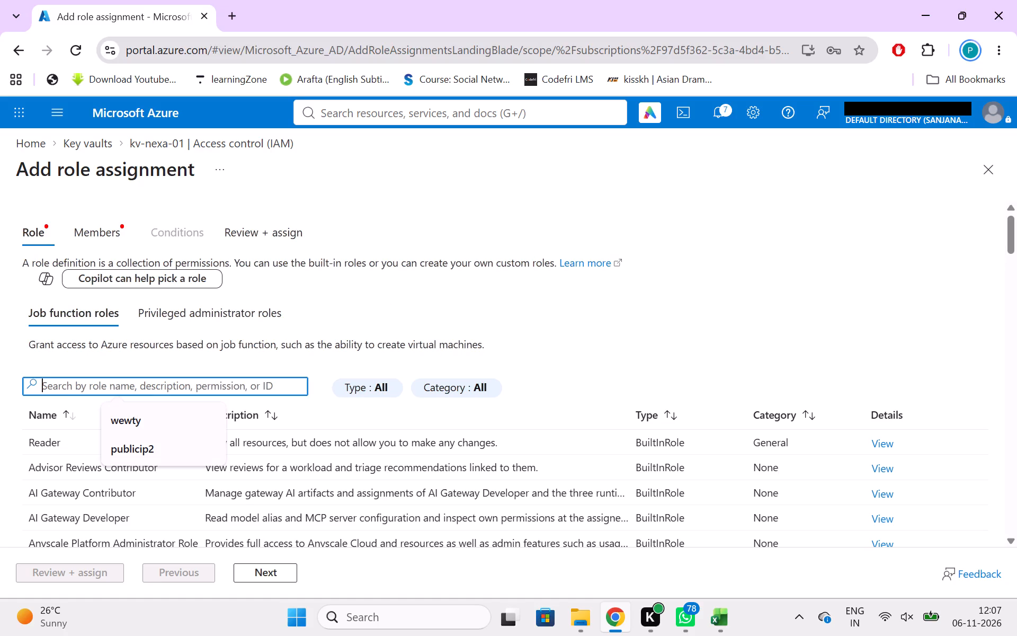
text(keyva)
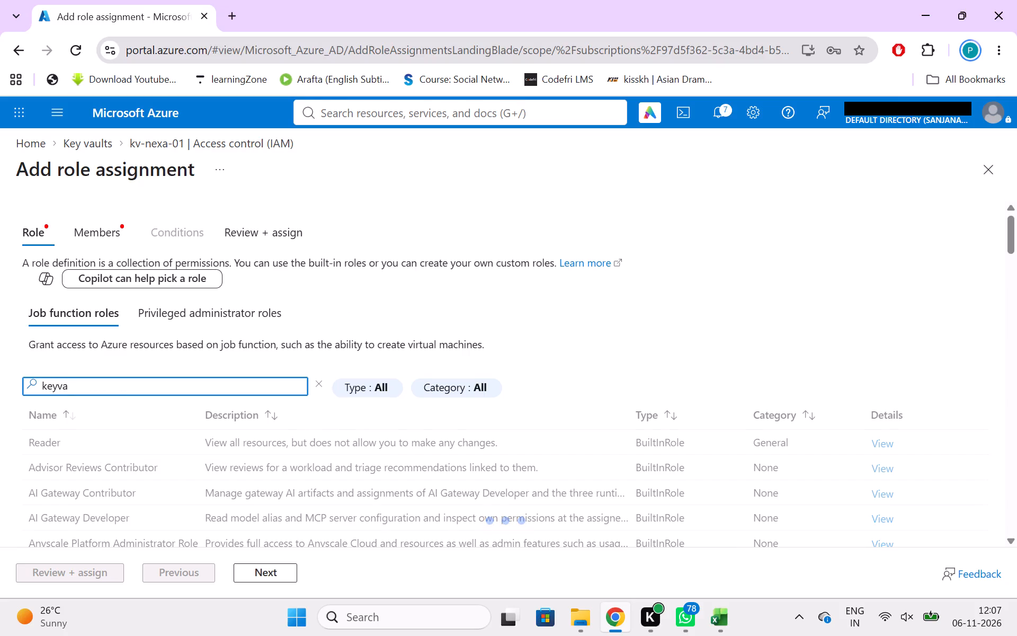
text(ult)
key(Left)
key(Left)
key(Left)
key(Left)
key(Left)
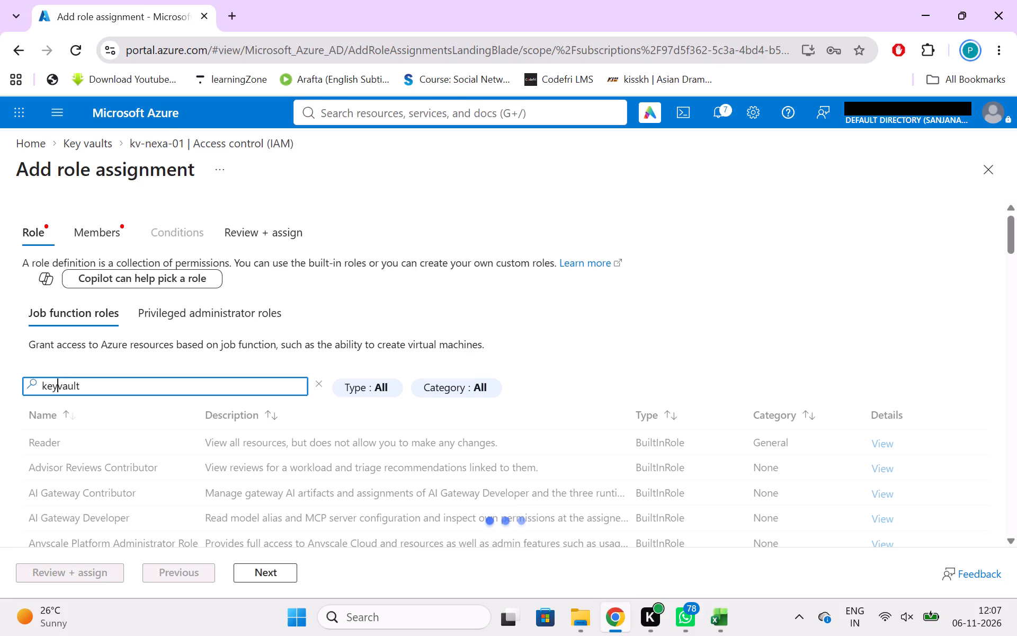
key(space)
scroll(231, 418, down, 2)
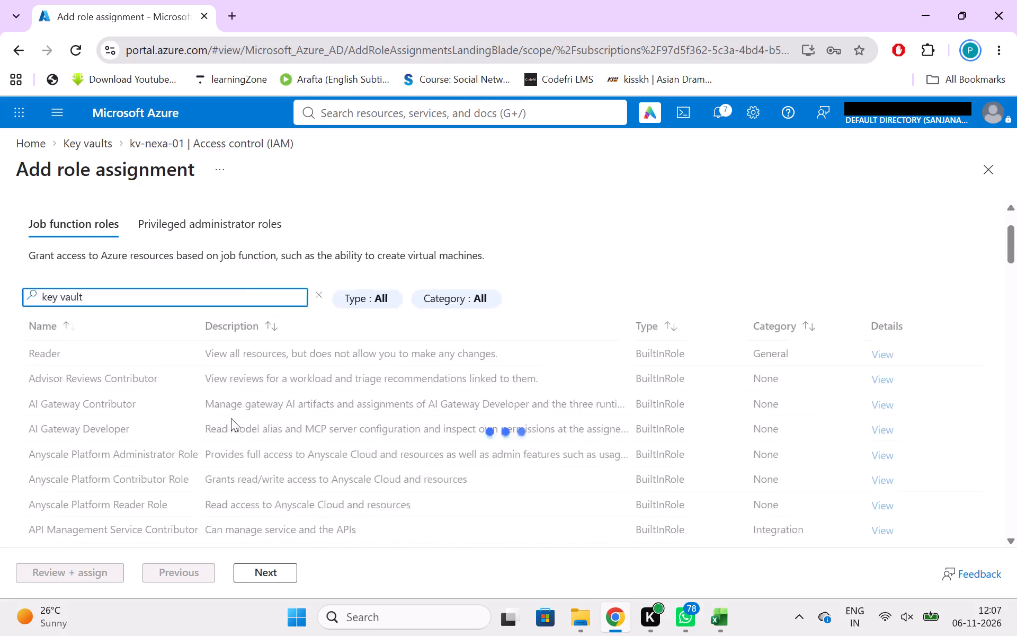
scroll(231, 418, down, 11)
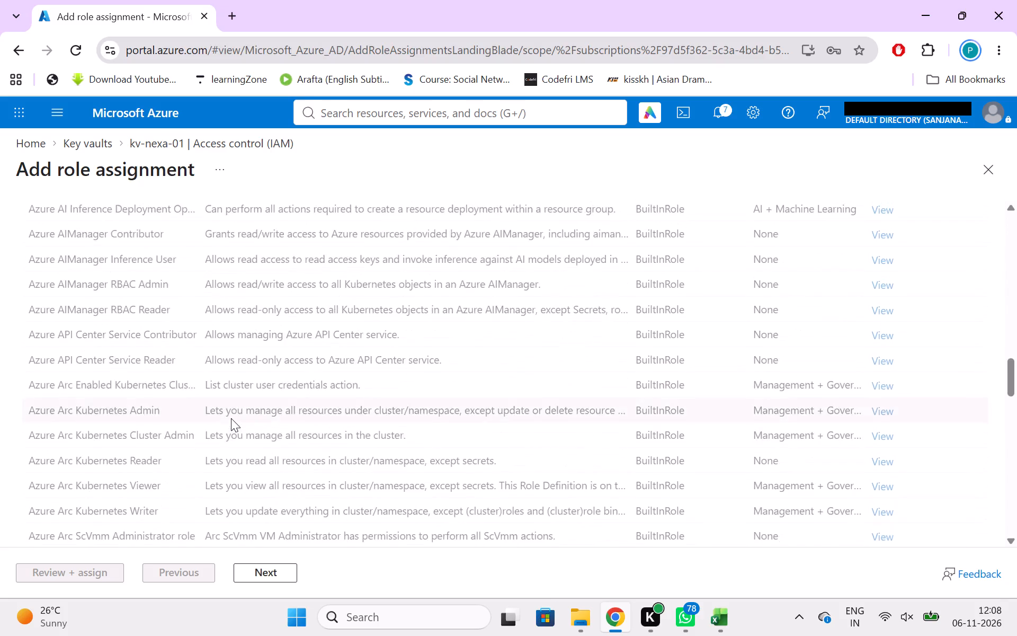
scroll(231, 418, down, 6)
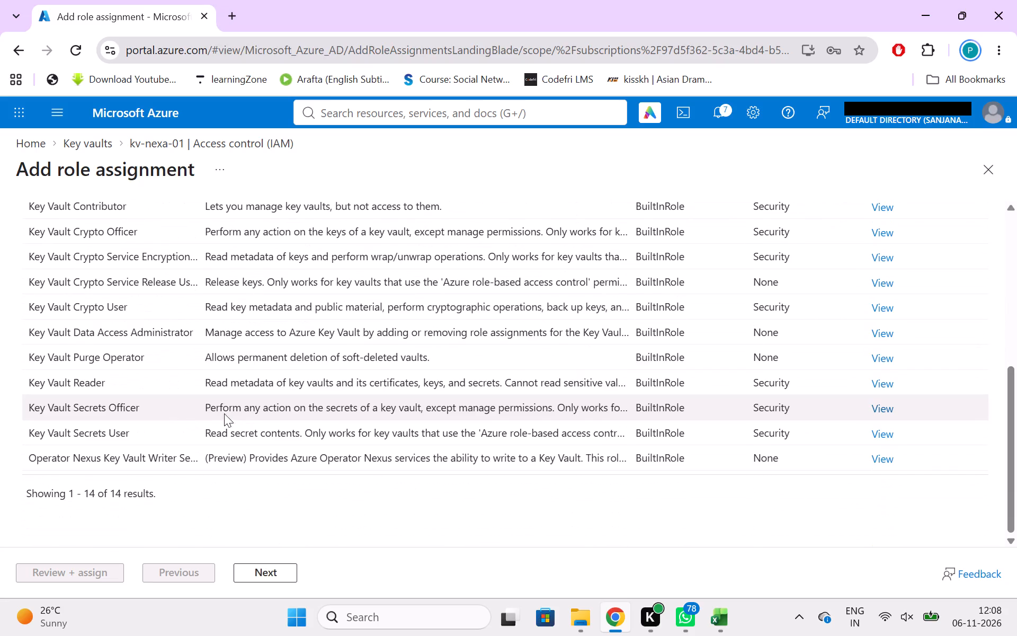
scroll(163, 350, up, 3)
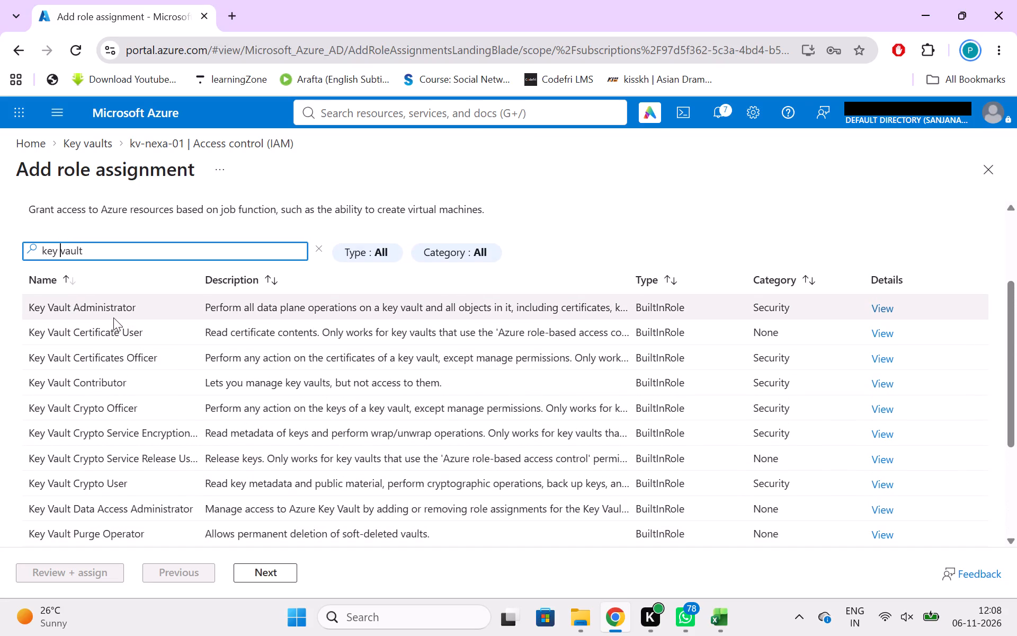
click(165, 305)
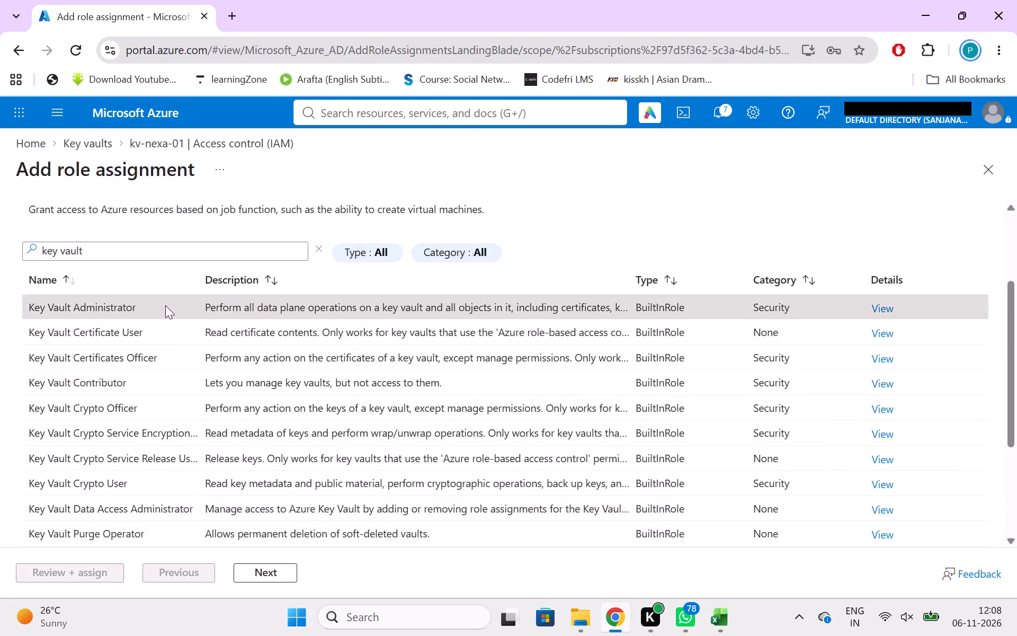
click(262, 569)
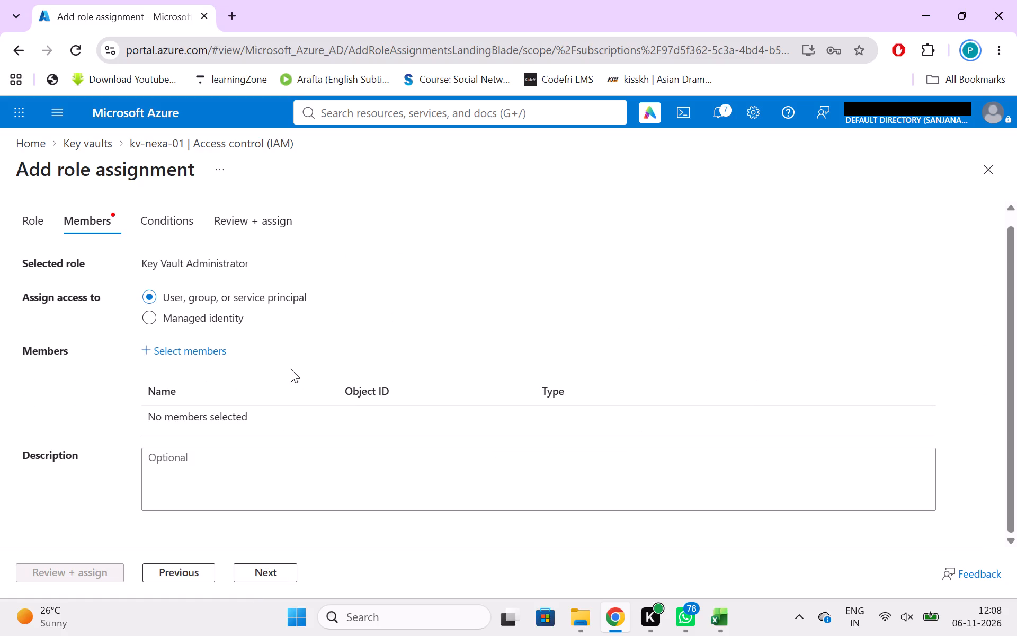
Add user1 as the only member of the Key Vault Administrator role assignment, leaving user2 out.
click(202, 354)
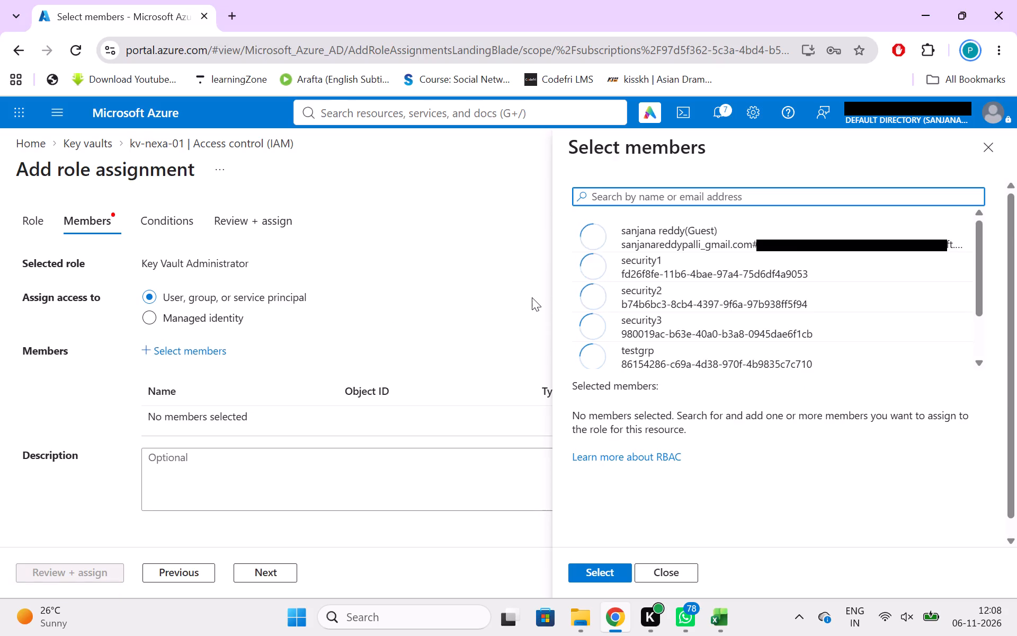
scroll(728, 337, down, 1)
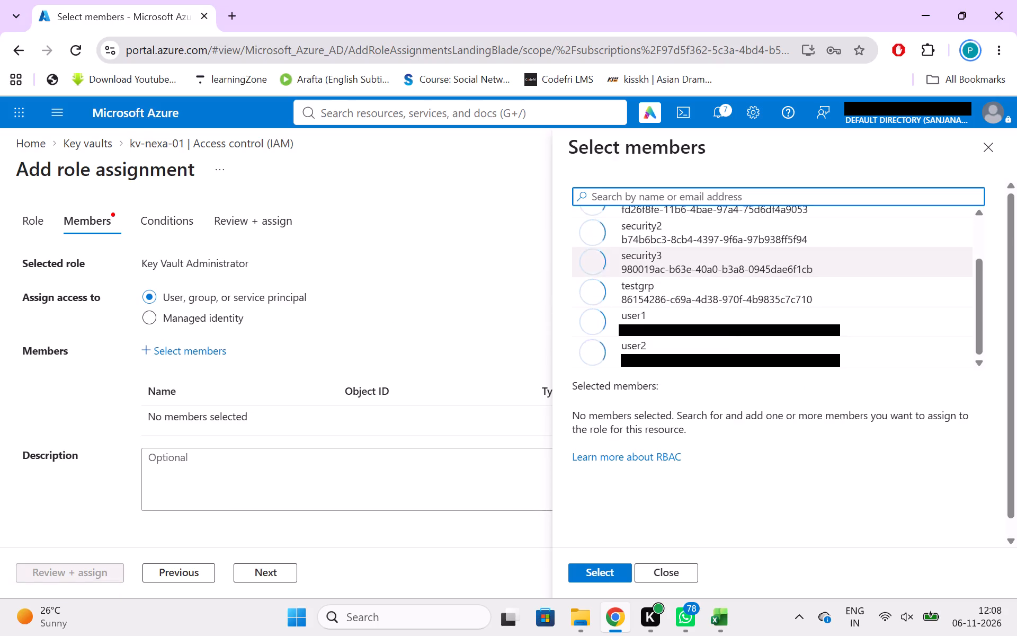
scroll(728, 337, down, 1)
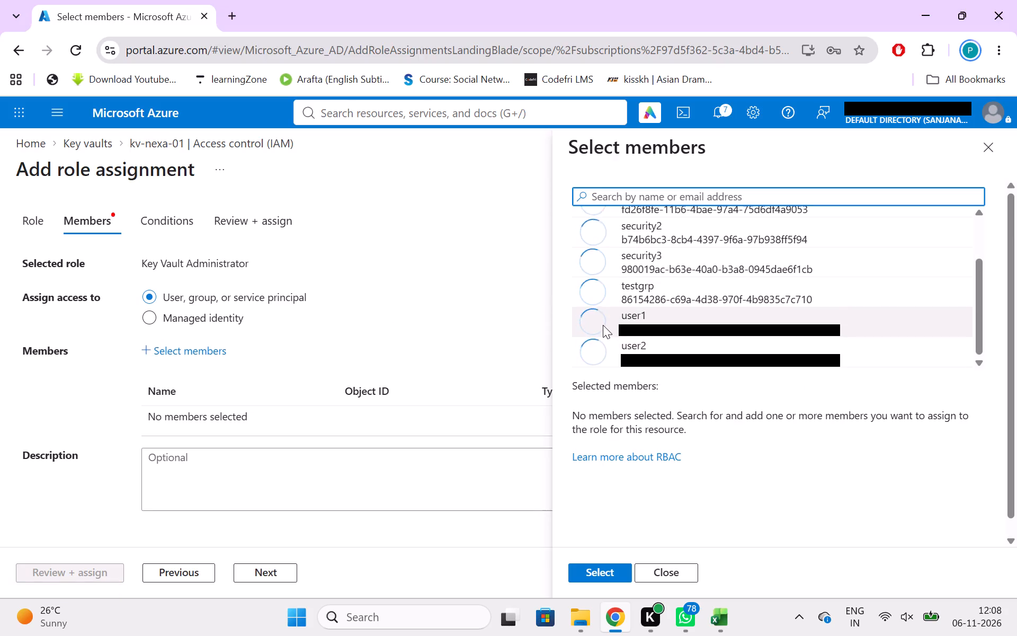
click(603, 325)
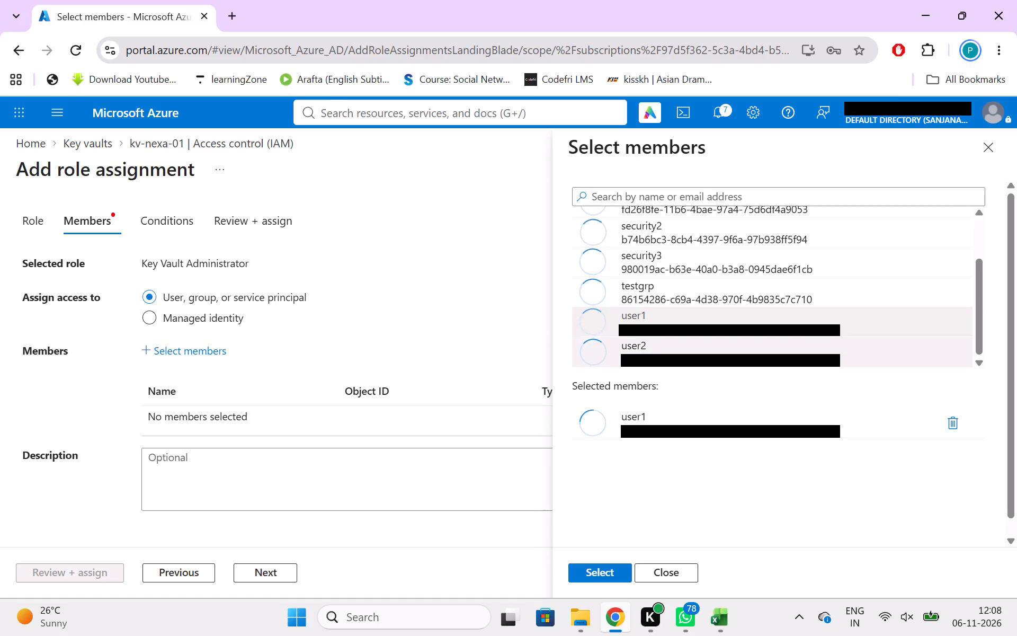
click(624, 354)
click(610, 329)
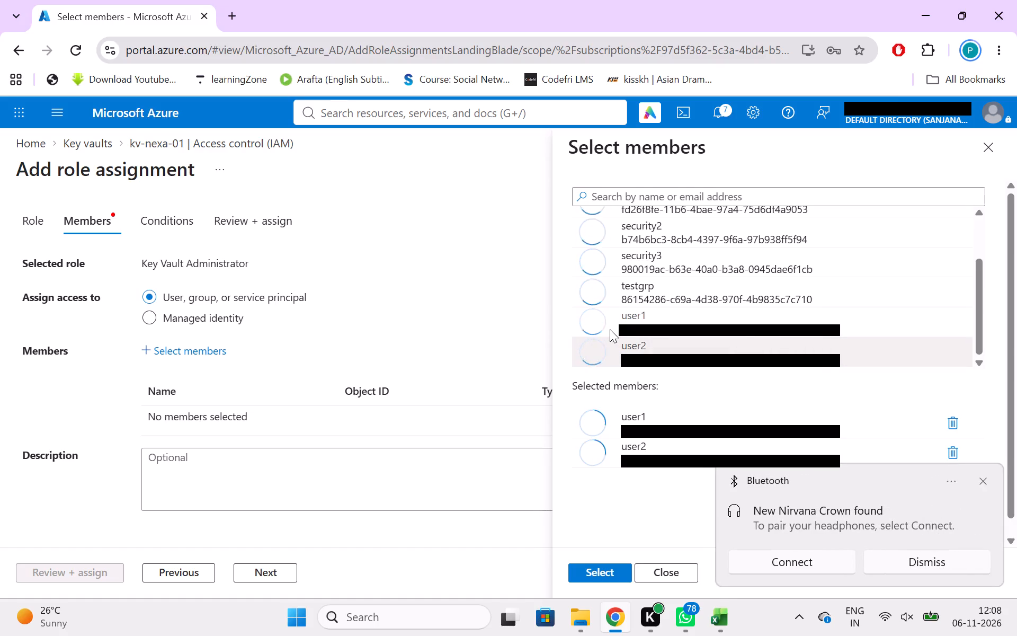
click(612, 329)
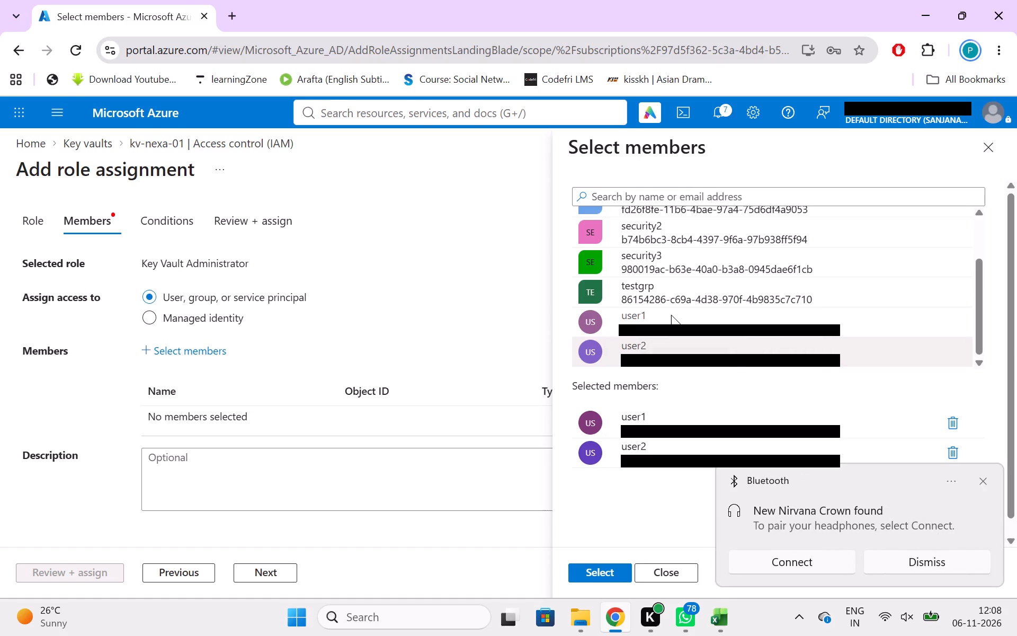
click(671, 315)
click(760, 329)
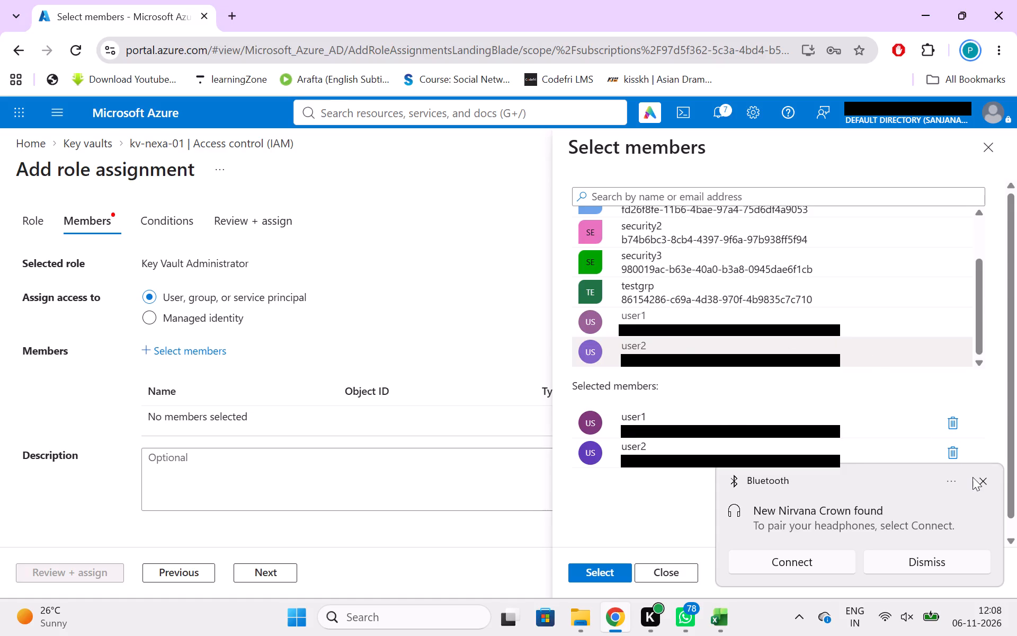
click(973, 477)
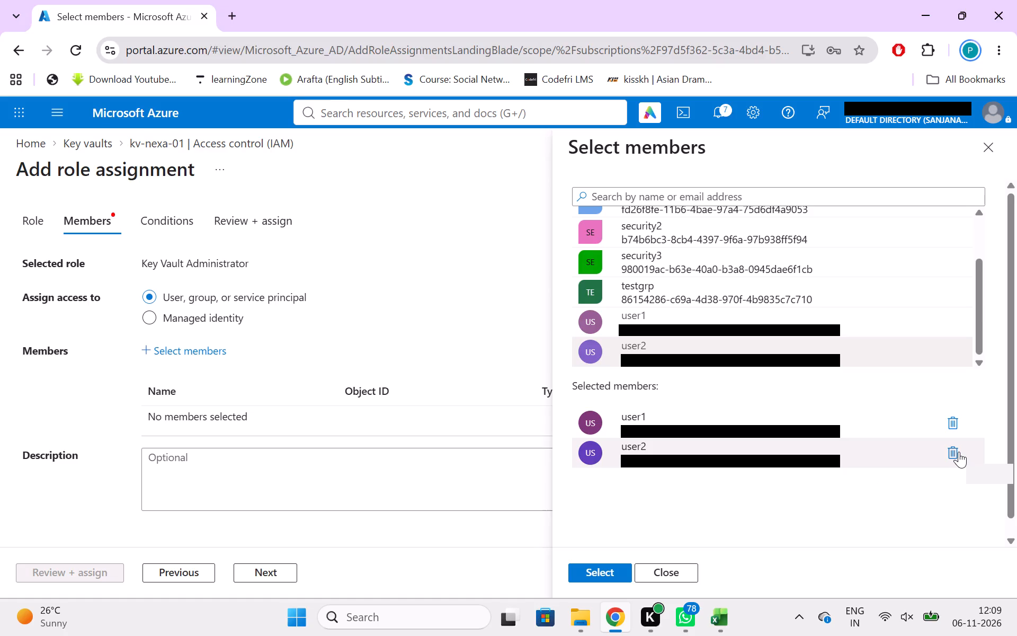
click(959, 452)
click(606, 569)
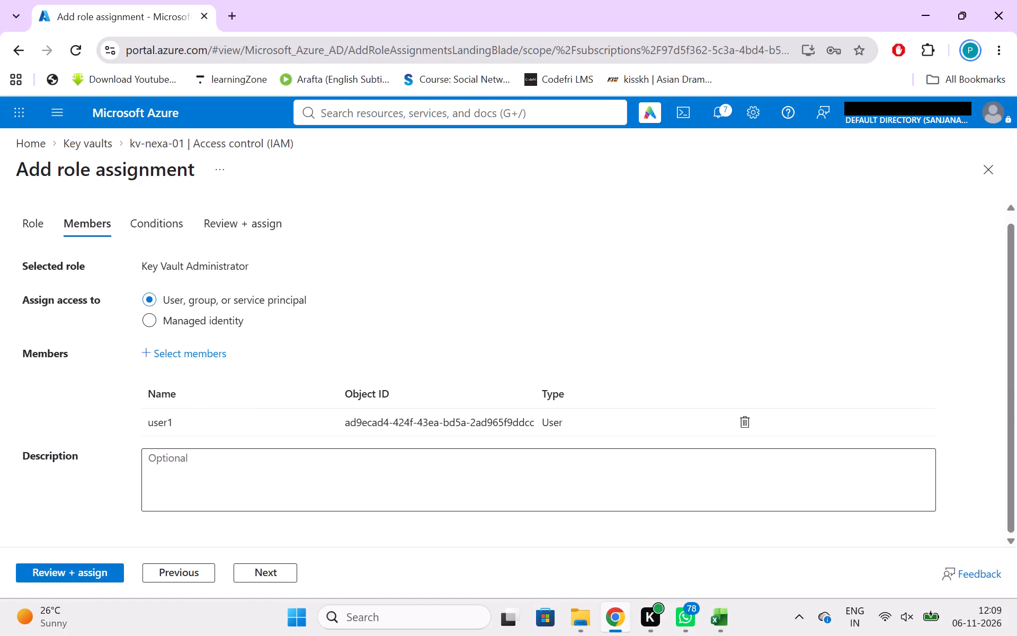
Proceed to the review of user1's Key Vault Administrator role assignment on kv-nexa-01.
click(83, 572)
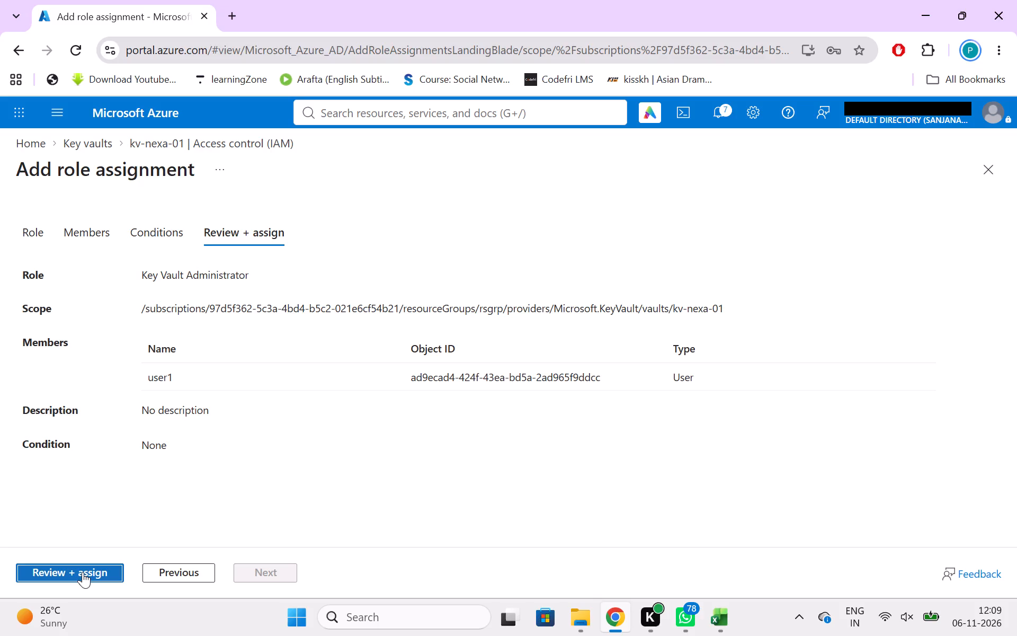
Submit the reviewed assignment of the Key Vault Administrator role to user1 on kv-nexa-01.
click(83, 572)
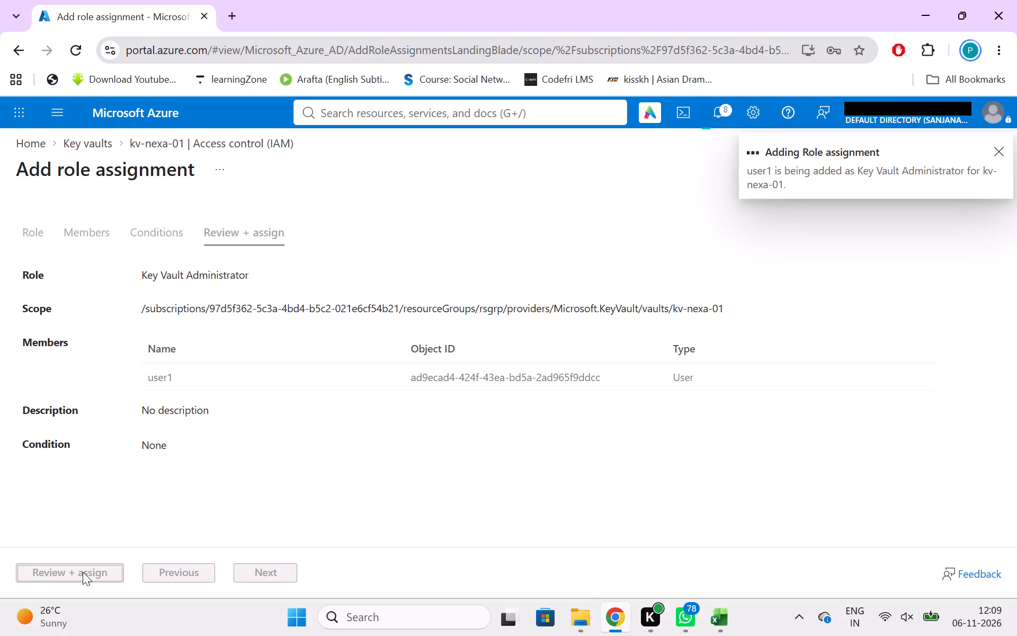
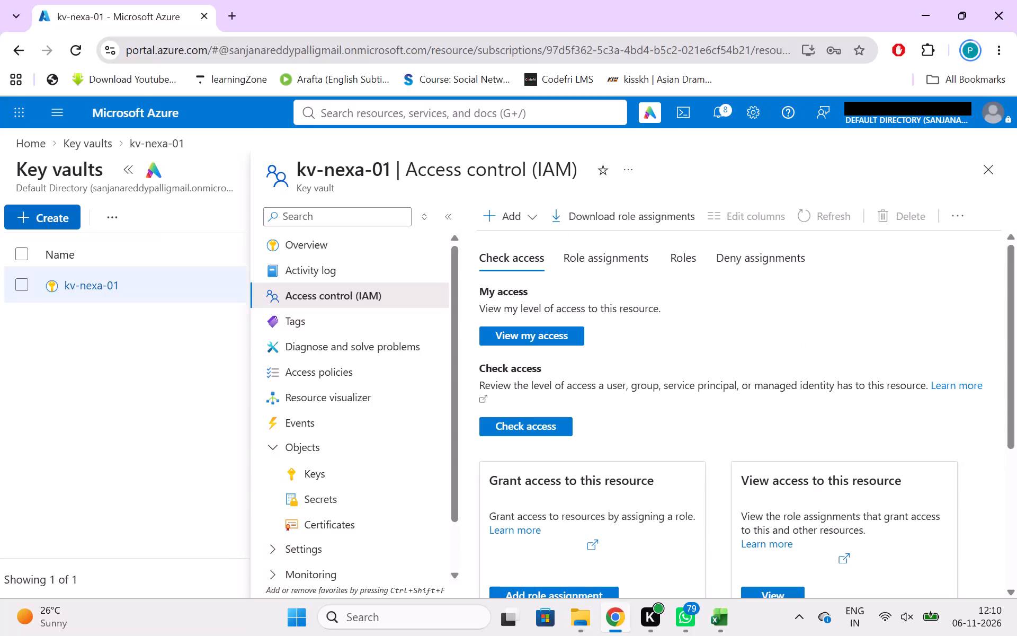
Close kv-nexa-01's access control page and return to the full list of key vaults.
click(412, 295)
click(991, 170)
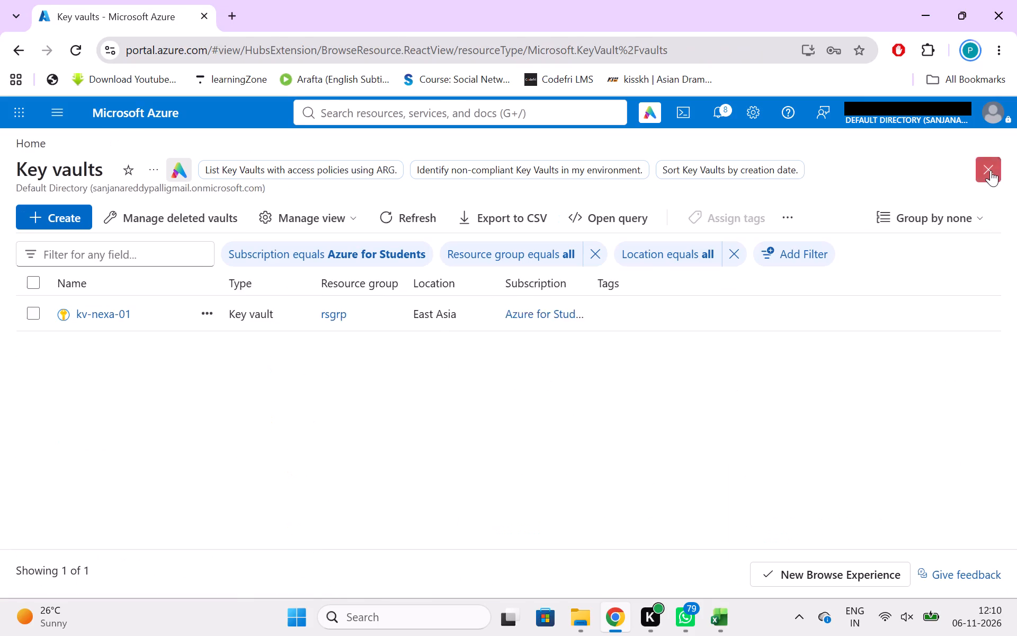
Open the key vault kv-nexa-01 from the key vaults list and go to its Keys page.
click(83, 308)
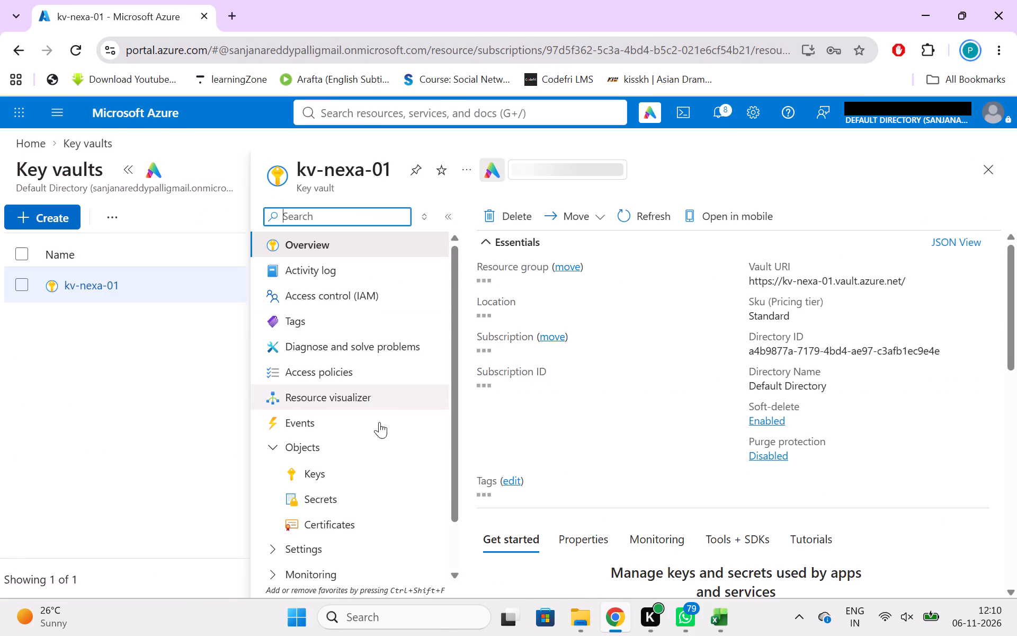
click(335, 468)
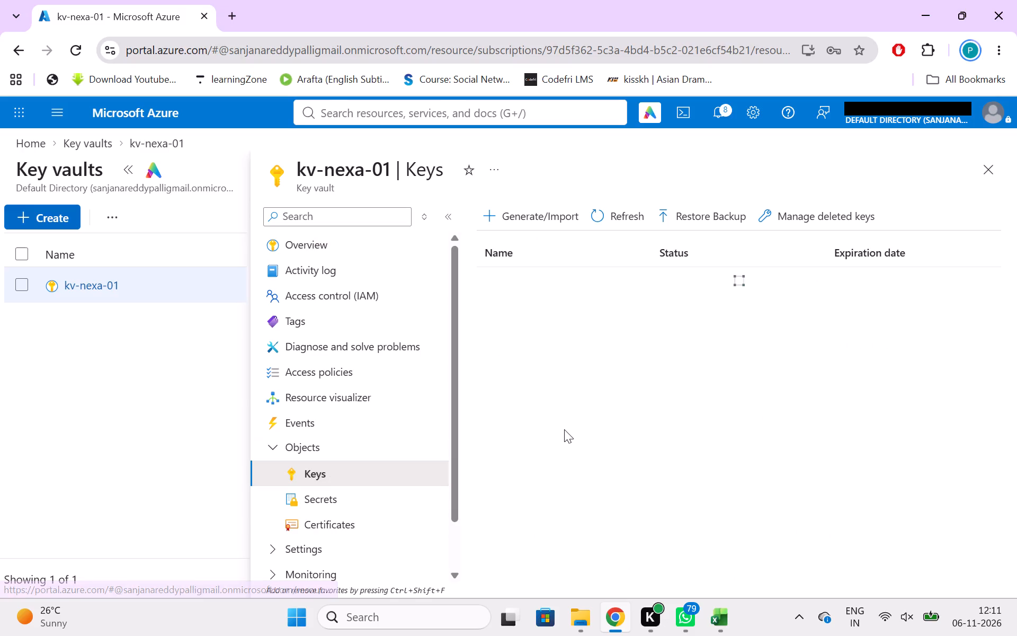
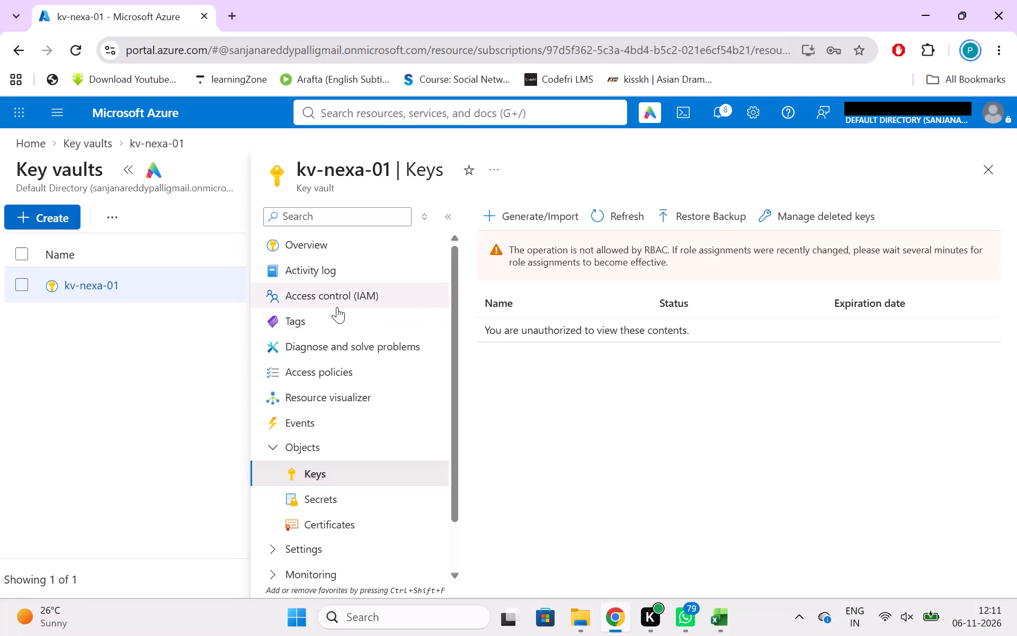
Review the role assignments in the access control settings of key vault kv-nexa-01, closing the Bluetooth pairing notification.
click(337, 307)
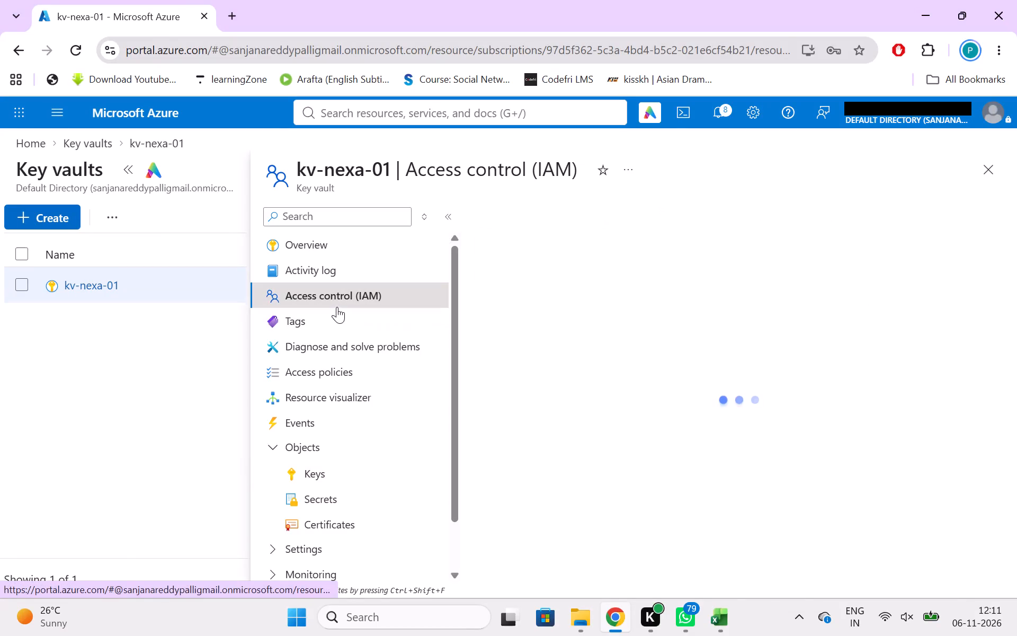
scroll(710, 433, down, 4)
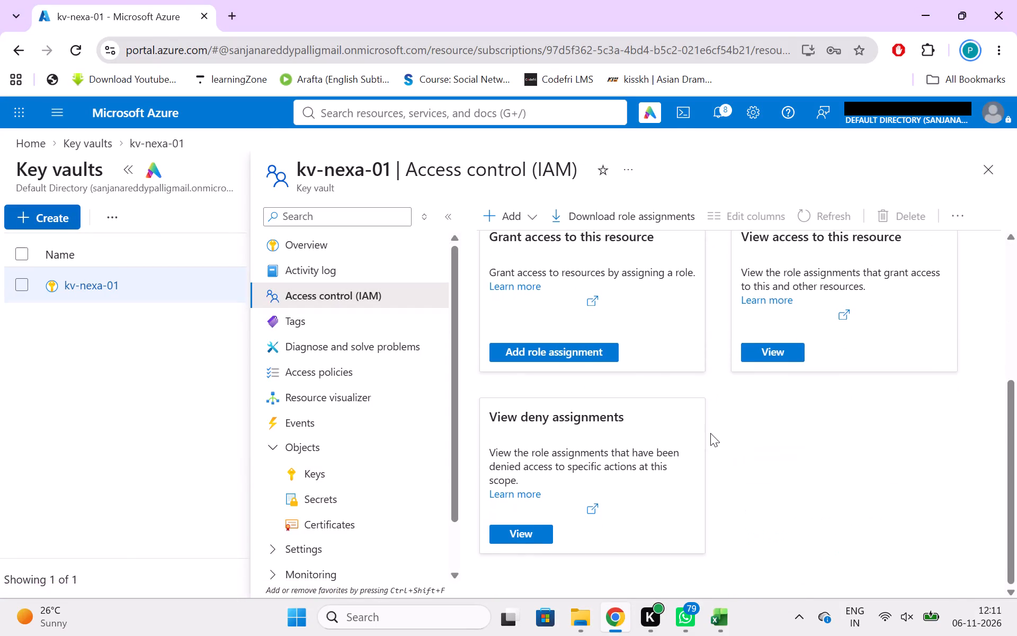
scroll(710, 433, up, 4)
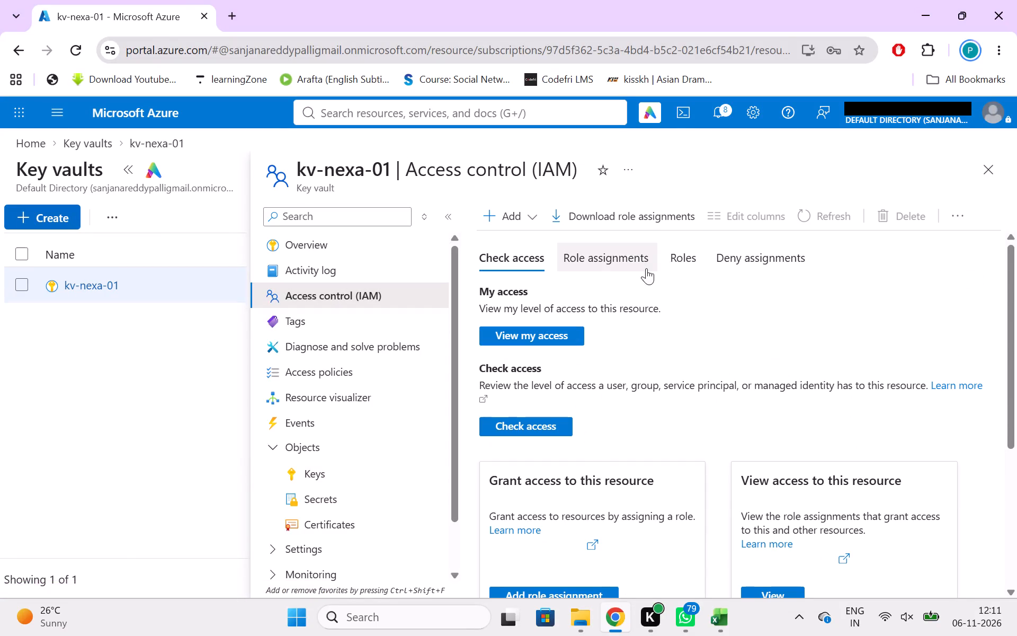
click(635, 259)
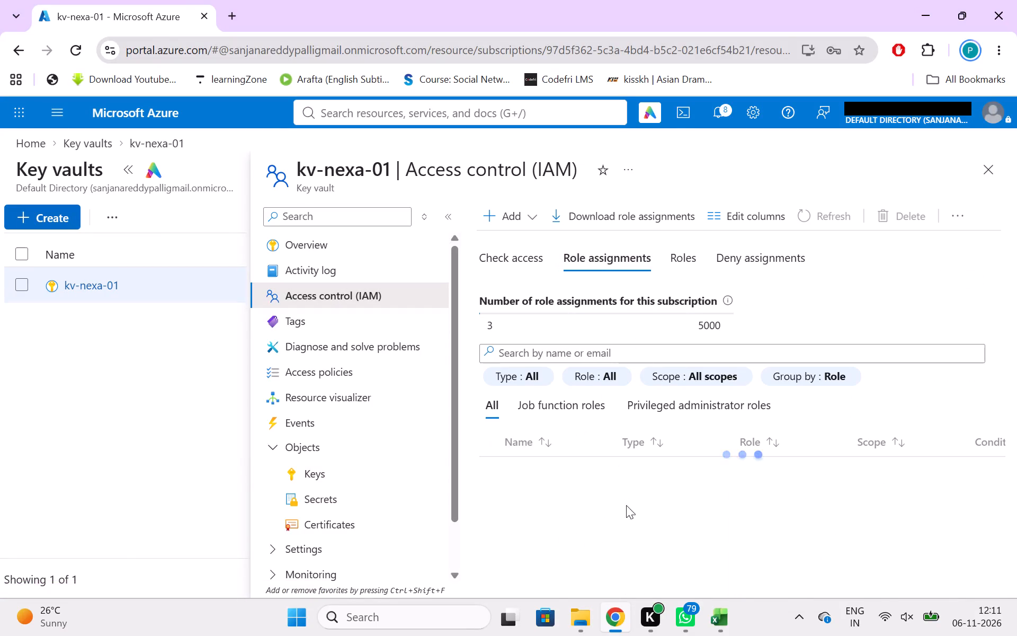
scroll(628, 506, down, 2)
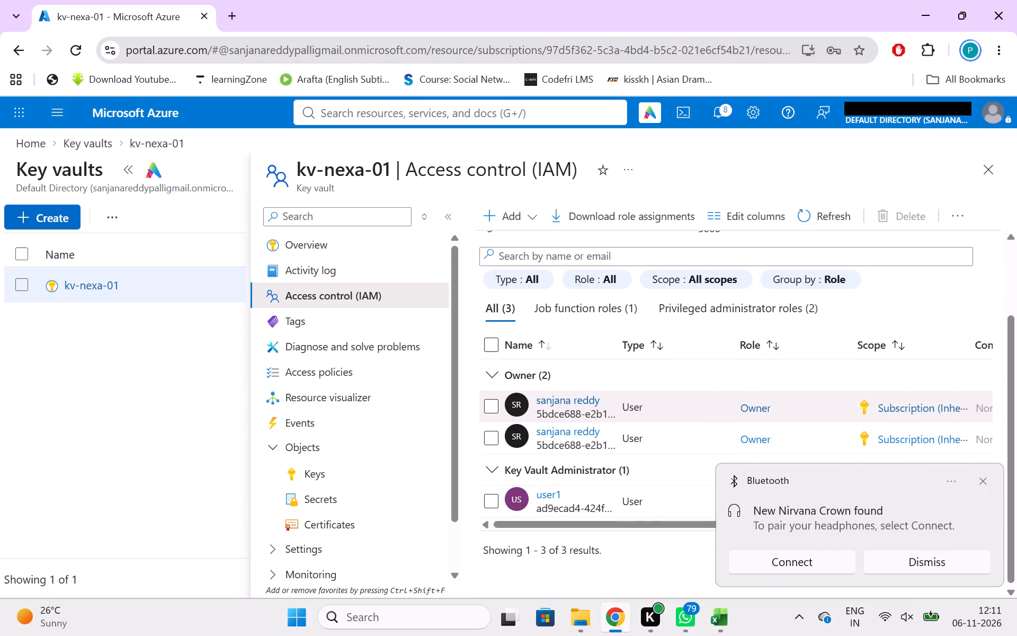
scroll(628, 506, down, 1)
click(983, 478)
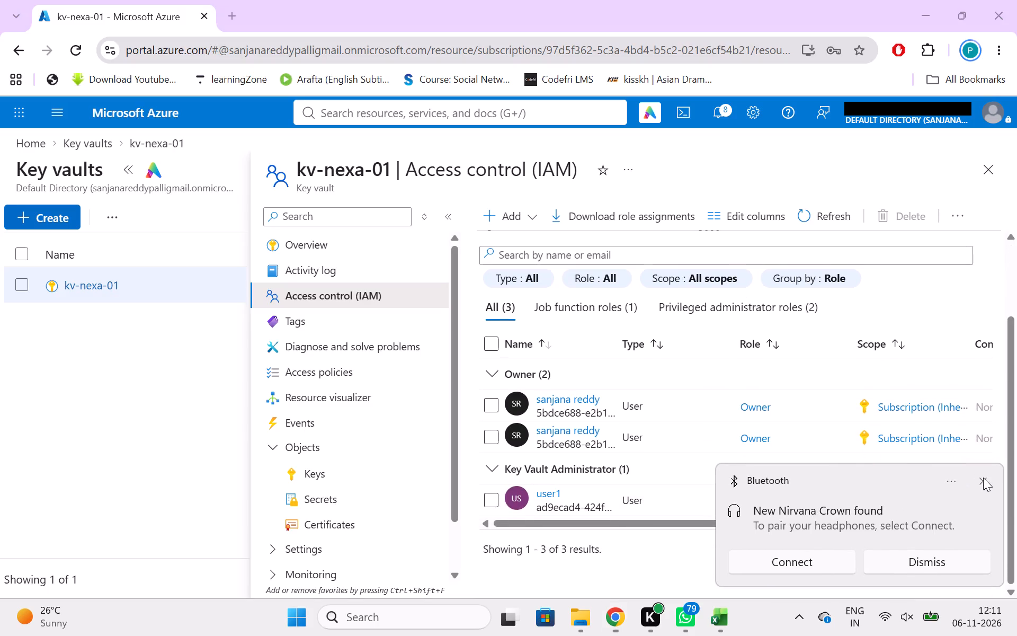
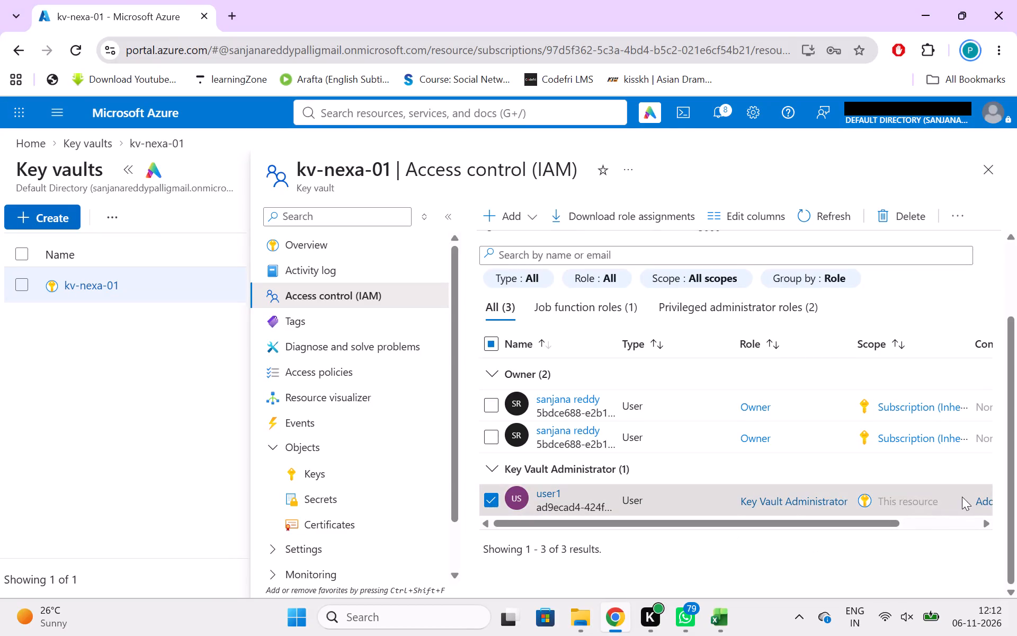
Look through the condition form for user1's Key Vault Administrator role assignment, then leave it for the Azure home page.
click(978, 502)
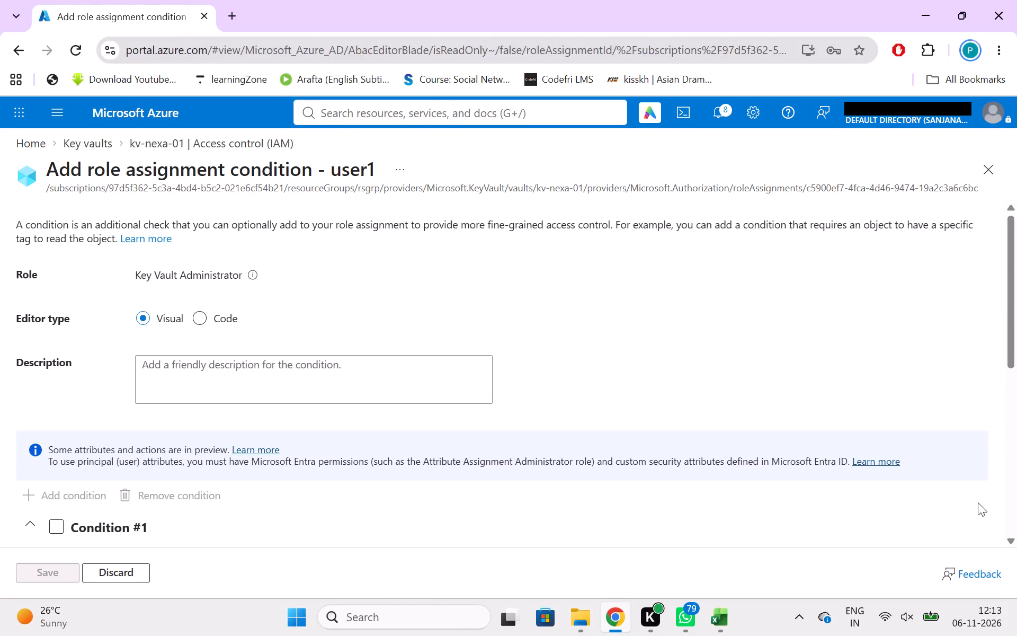
click(49, 570)
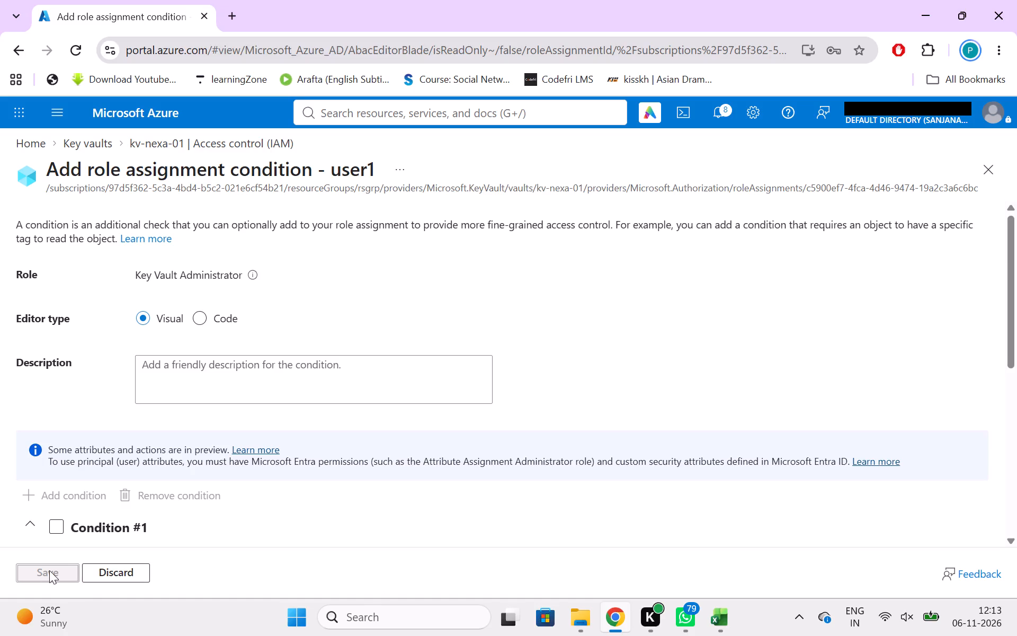
scroll(219, 418, down, 8)
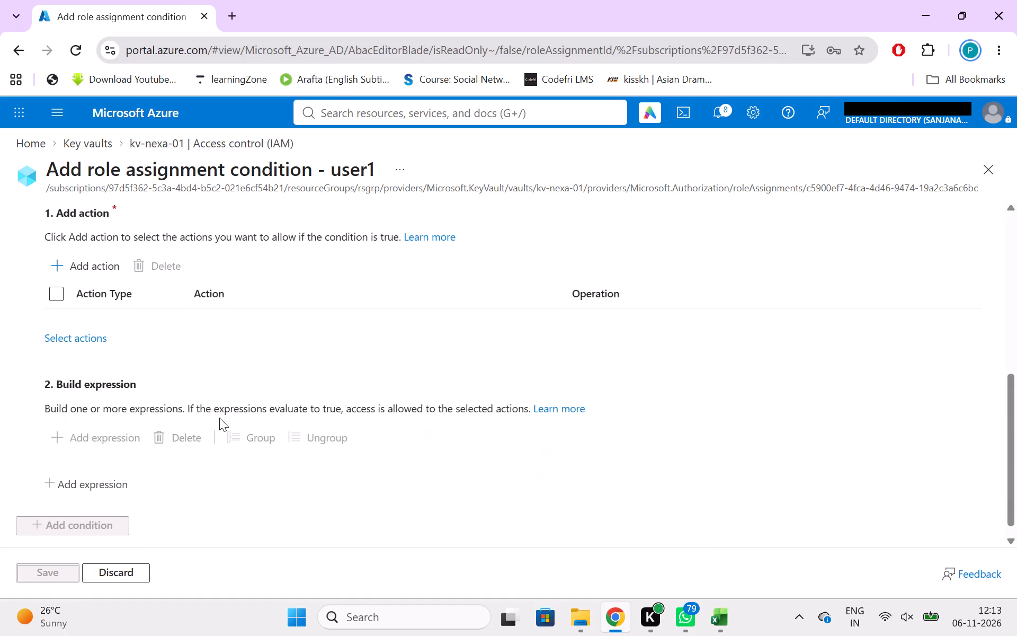
scroll(219, 418, down, 1)
click(38, 147)
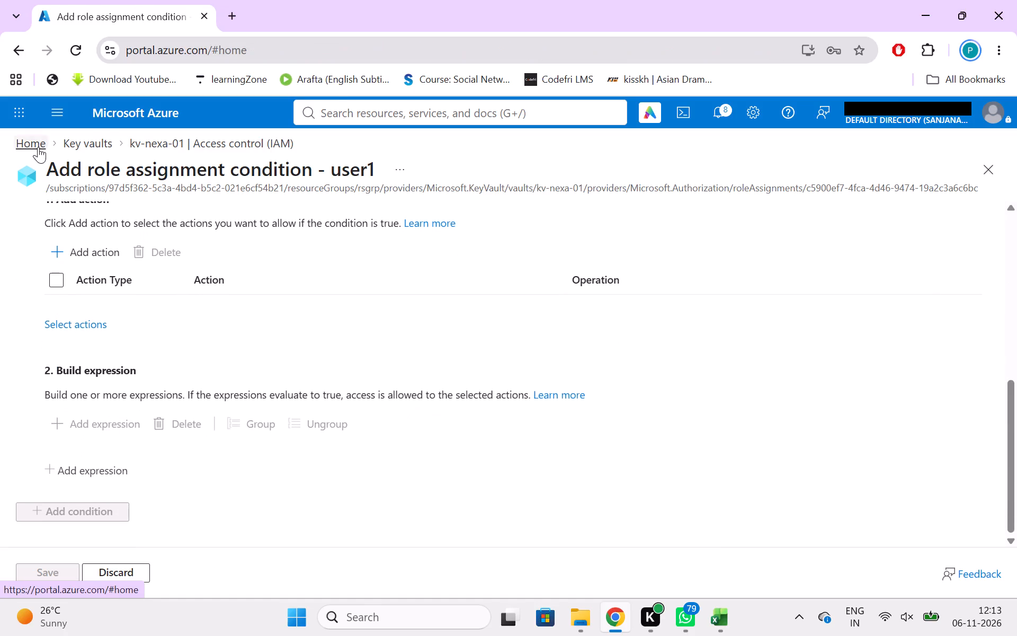
Open the keys of key vault kv-nexa-01, refresh the list, and reopen it from the vault's overview to recheck access.
click(209, 211)
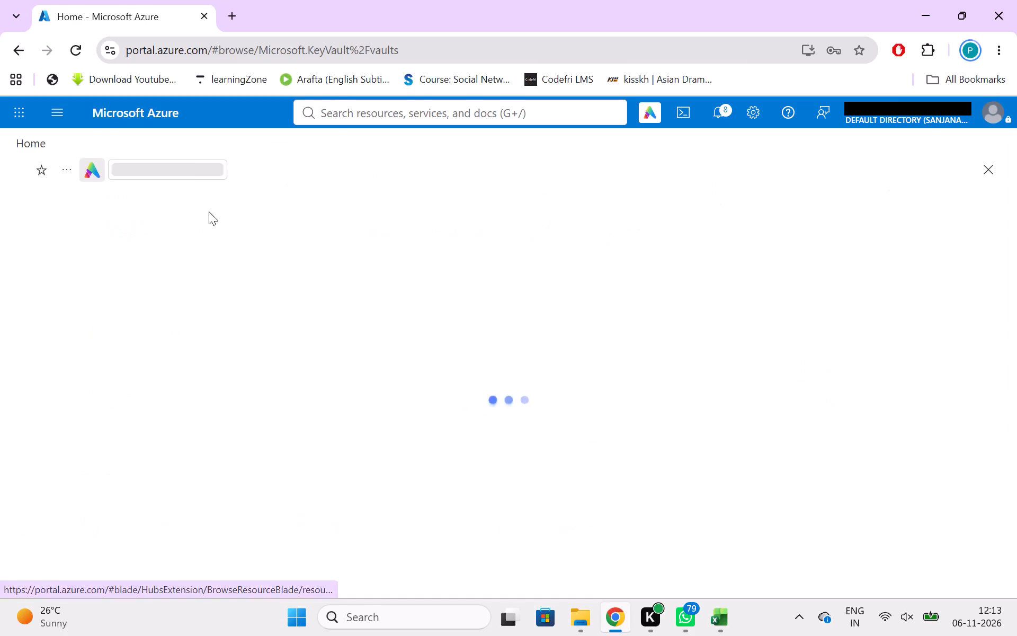
click(117, 310)
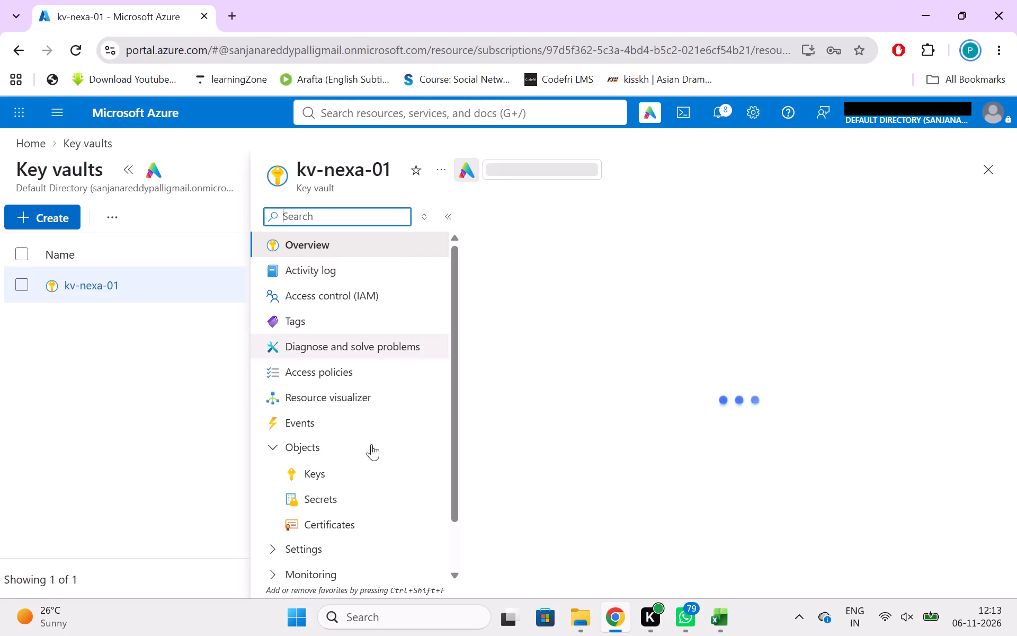
click(371, 479)
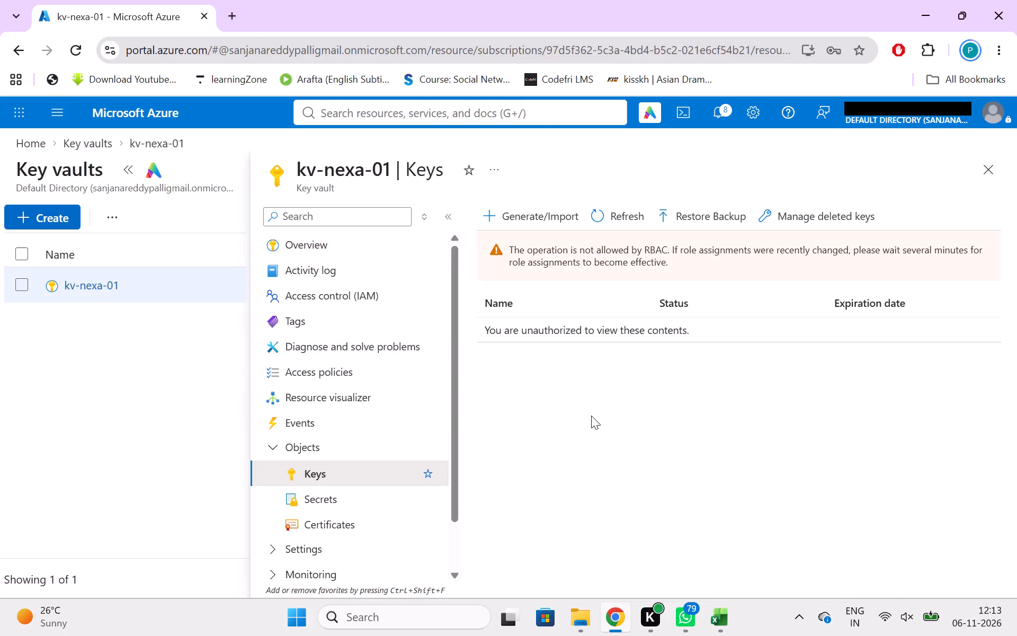
click(603, 225)
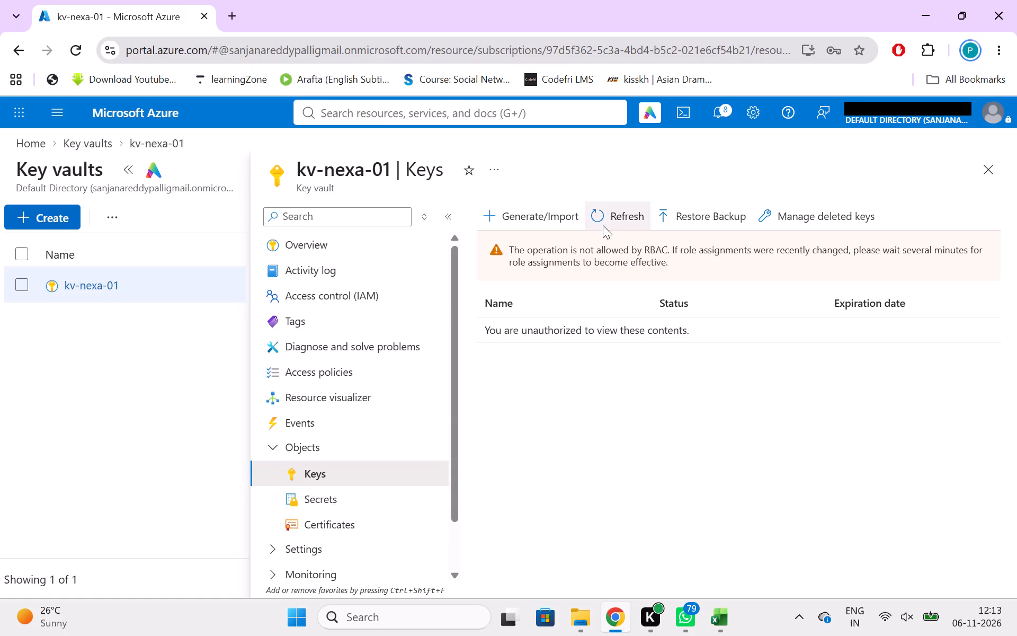
click(603, 225)
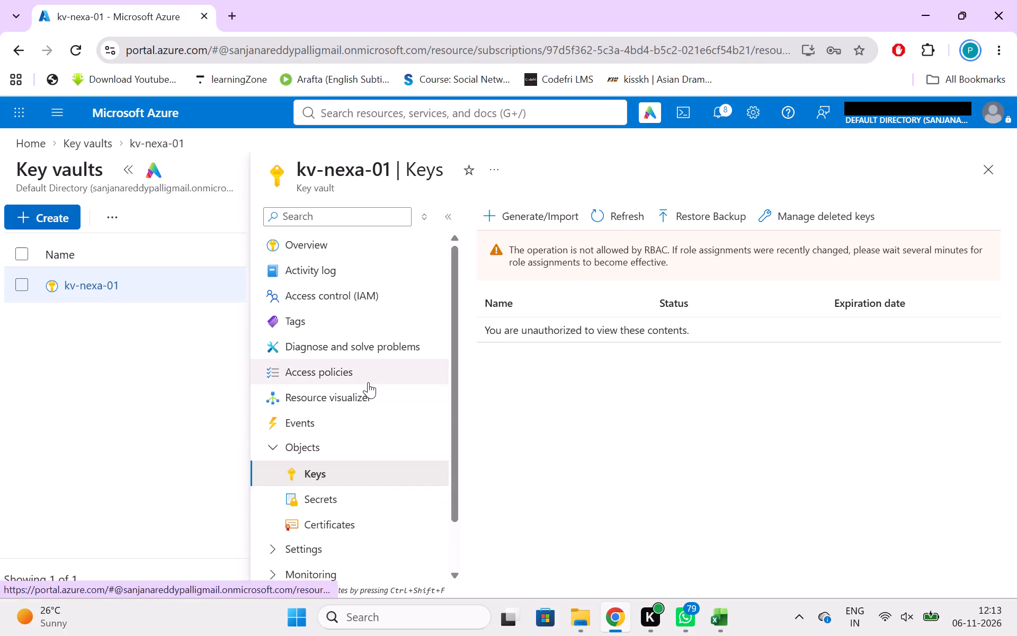
click(337, 250)
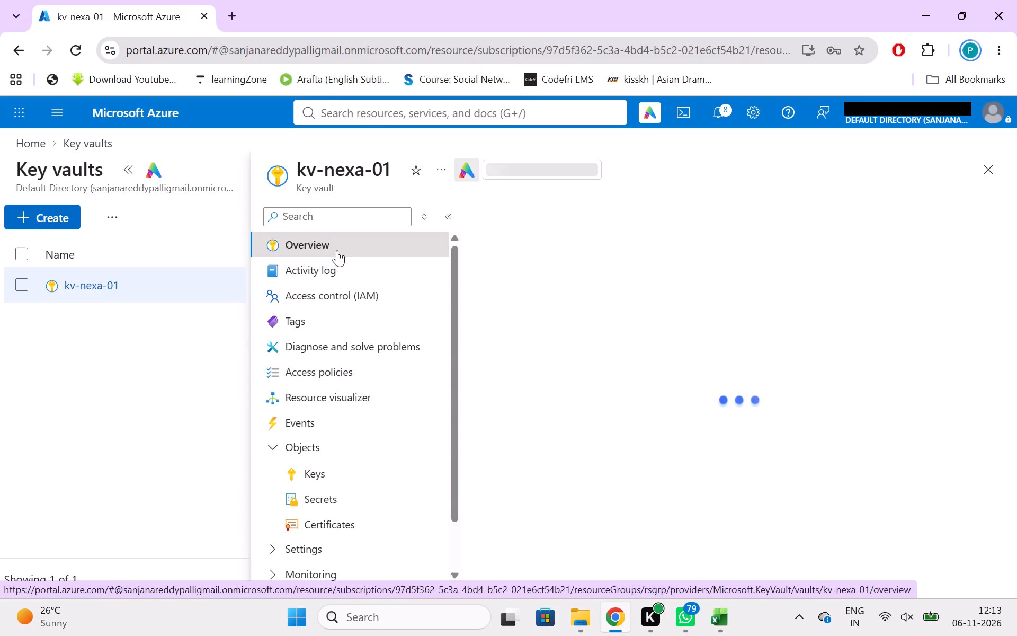
click(315, 473)
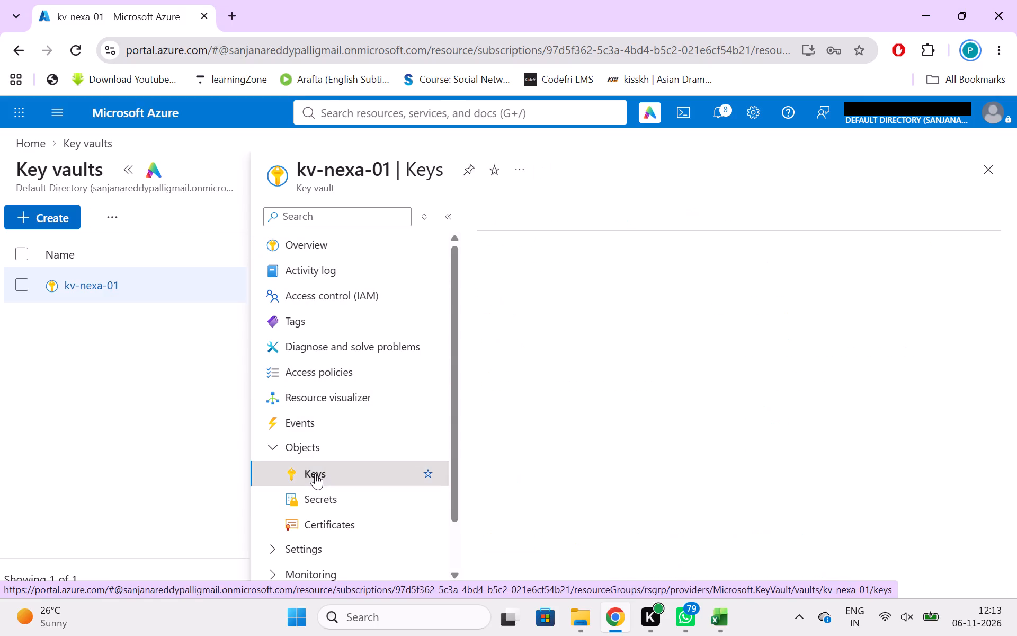
click(550, 415)
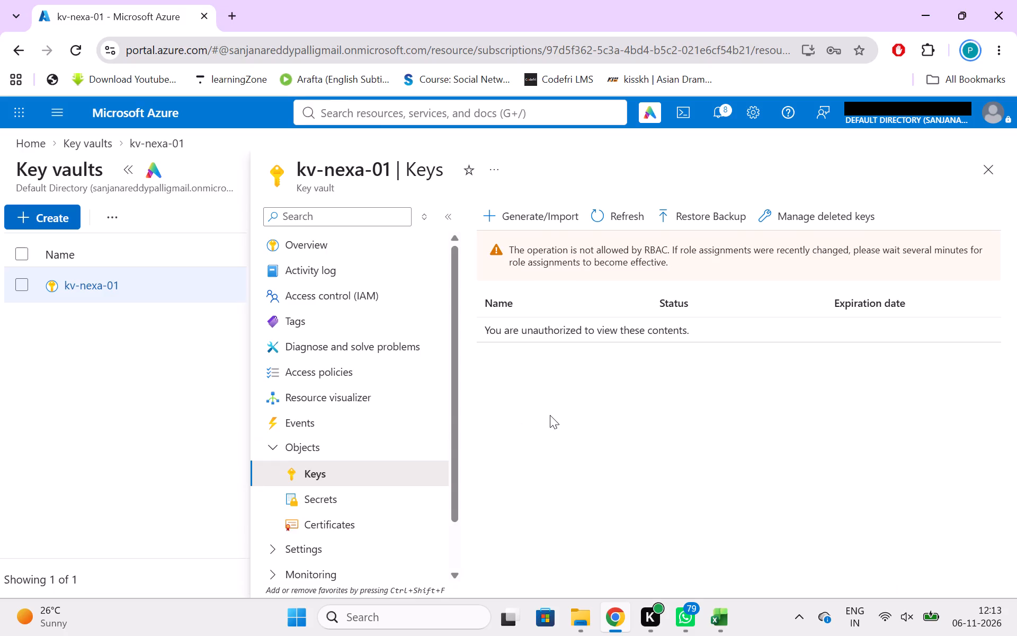
key(F10)
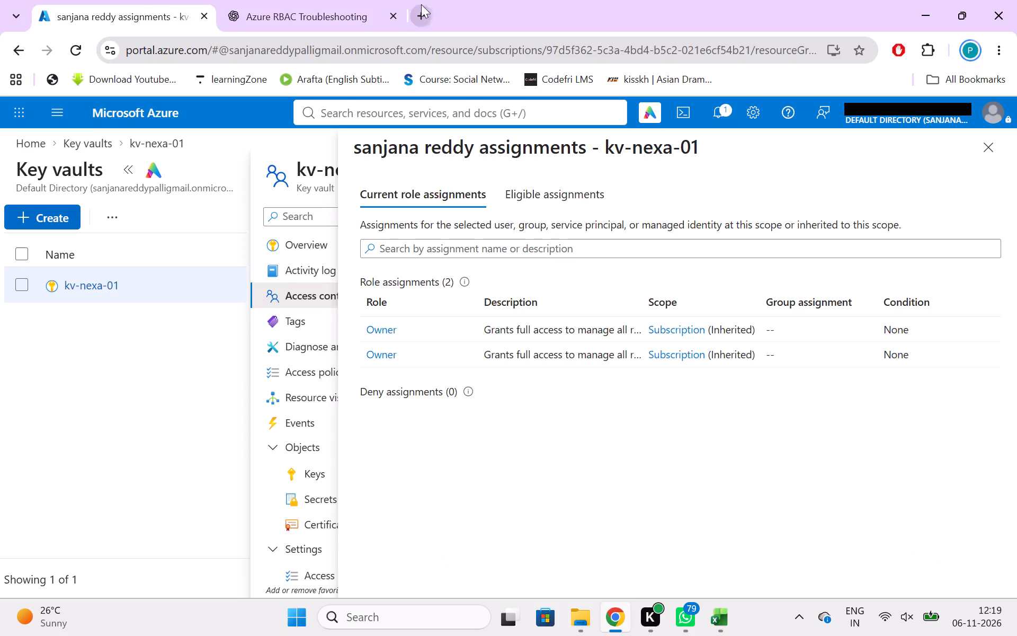
click(390, 15)
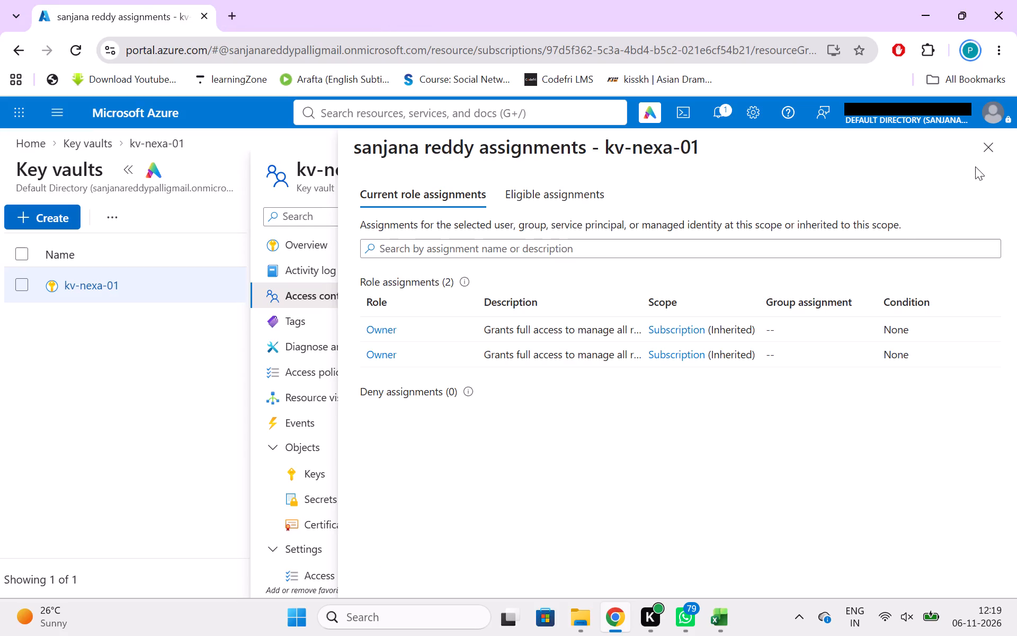
click(983, 153)
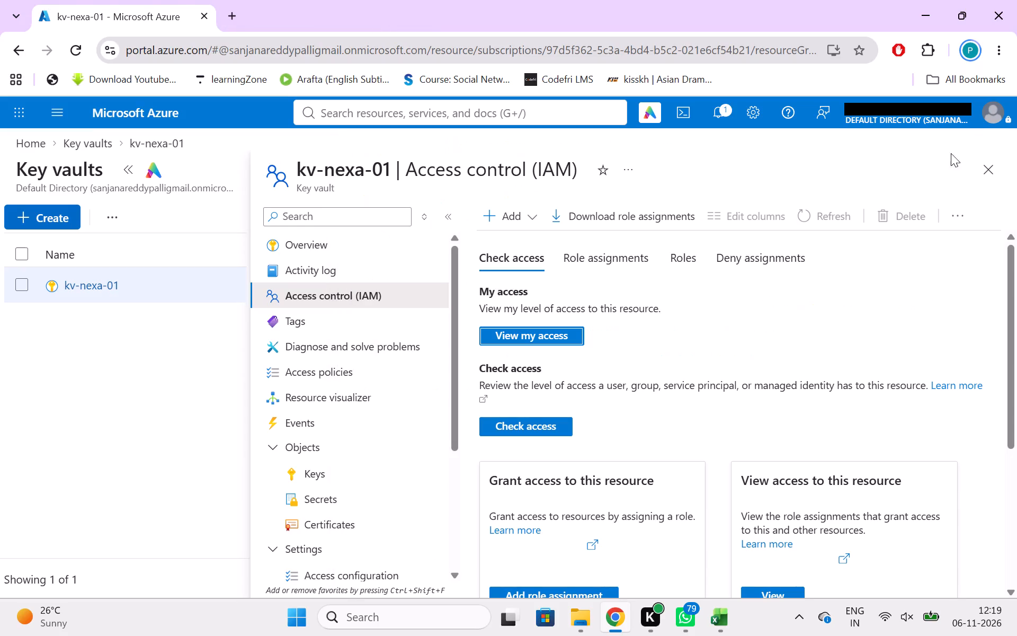
Open the Keys page of kv-nexa-01 and refresh it to check whether access is allowed, dismissing the Bluetooth pairing notification.
click(325, 471)
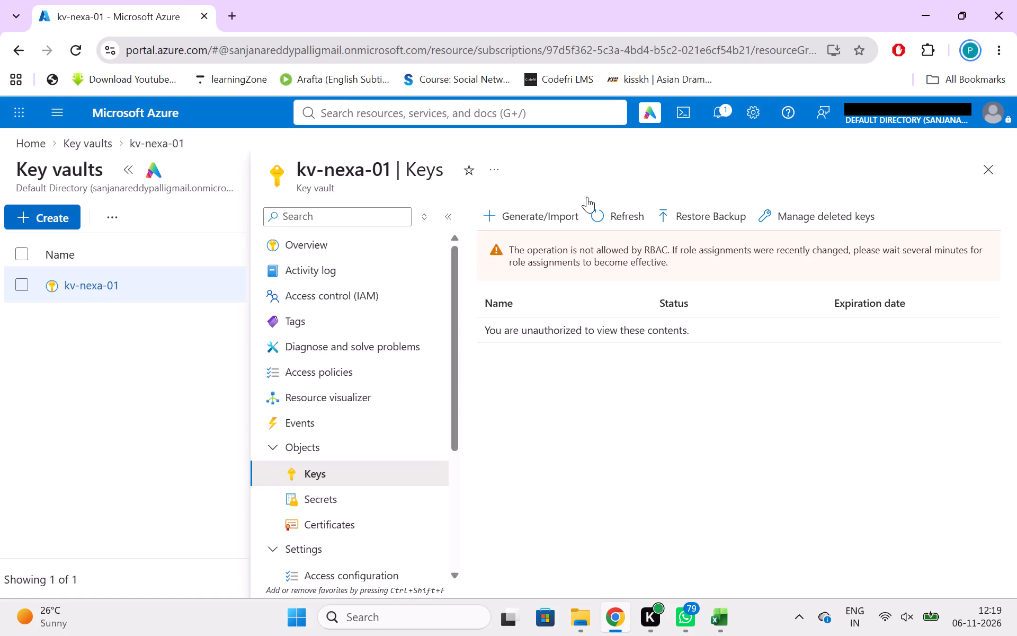
click(637, 213)
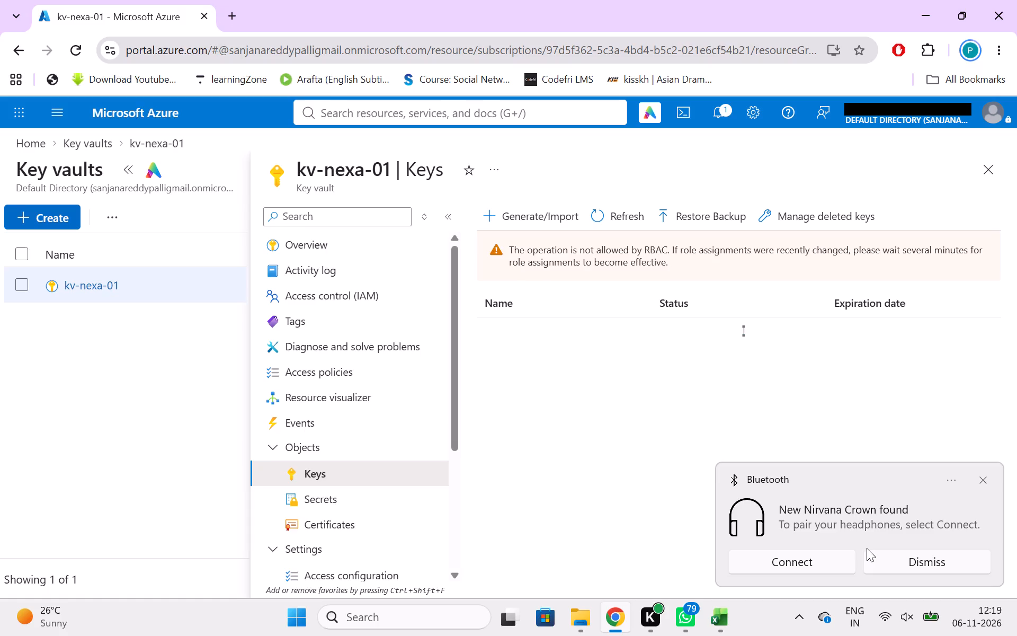
click(884, 558)
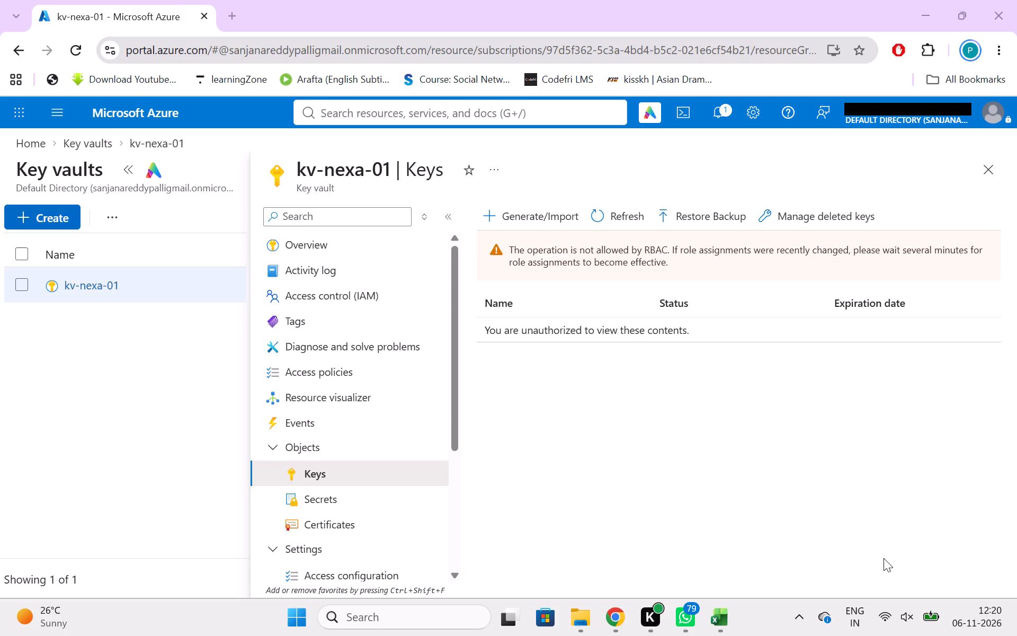
click(631, 229)
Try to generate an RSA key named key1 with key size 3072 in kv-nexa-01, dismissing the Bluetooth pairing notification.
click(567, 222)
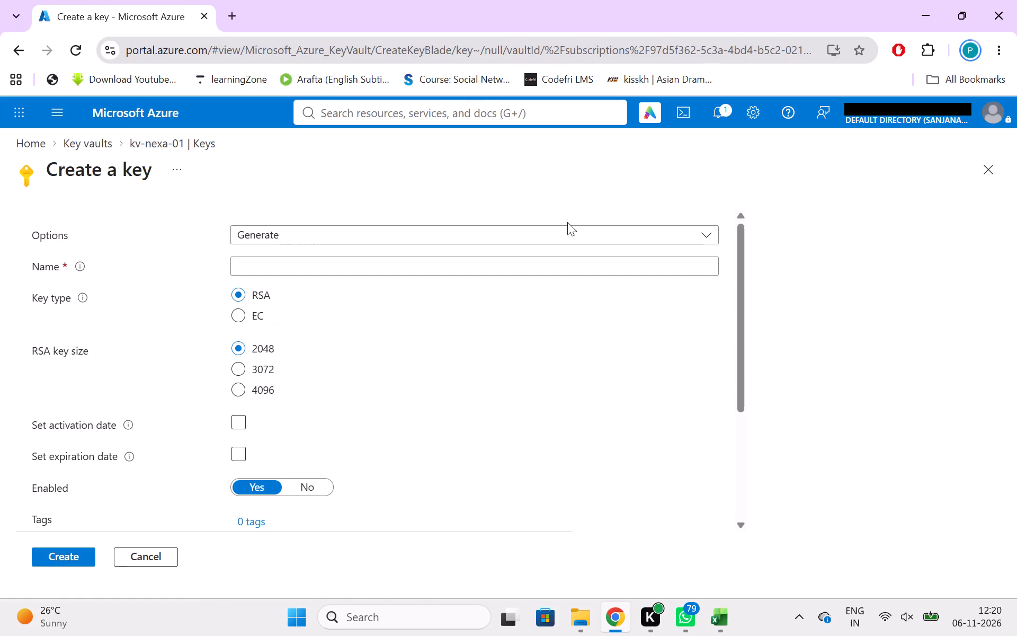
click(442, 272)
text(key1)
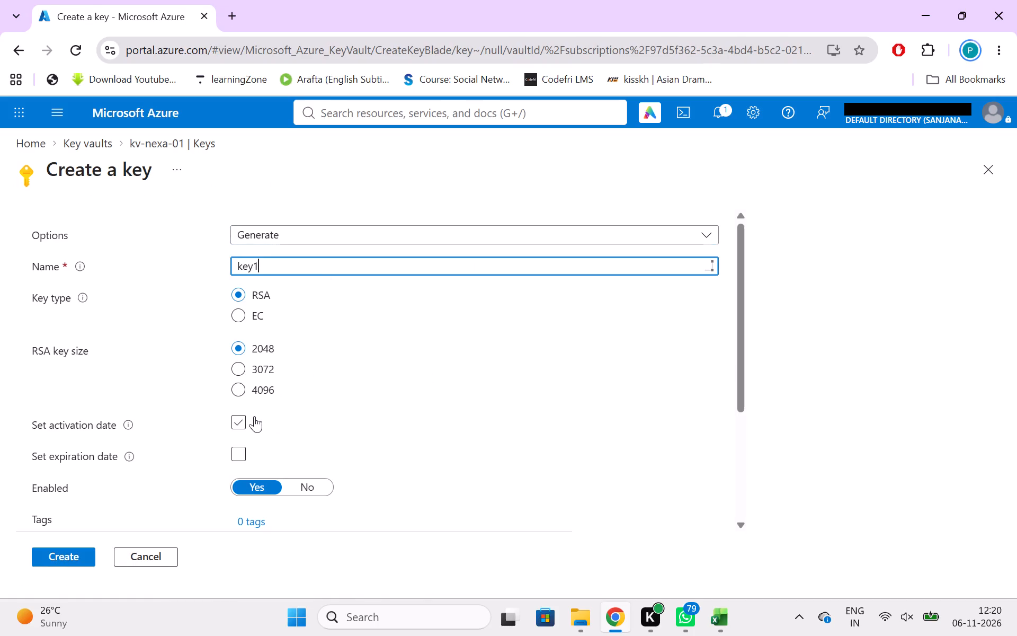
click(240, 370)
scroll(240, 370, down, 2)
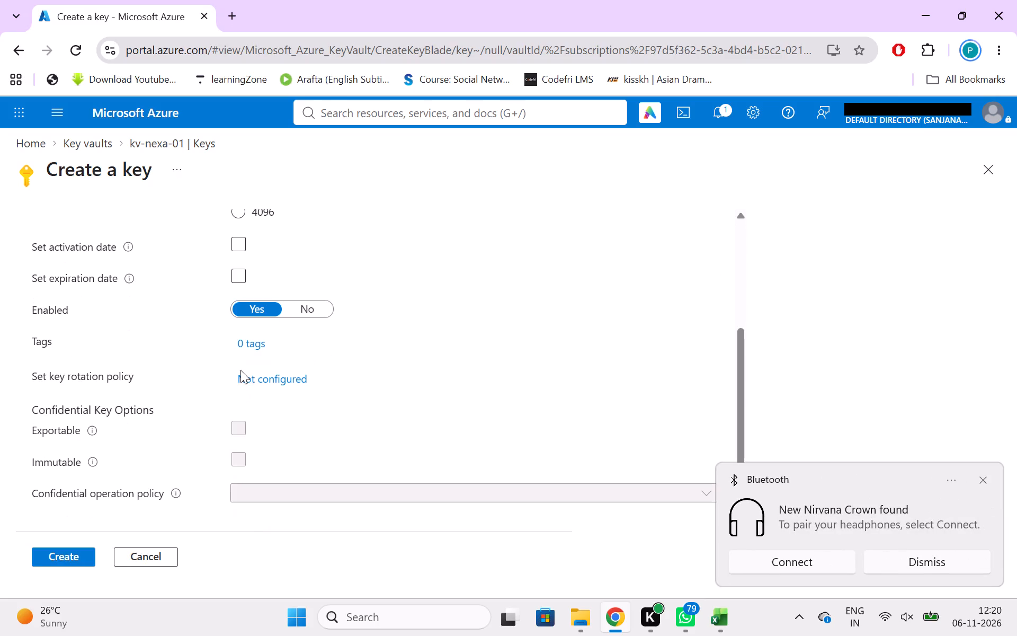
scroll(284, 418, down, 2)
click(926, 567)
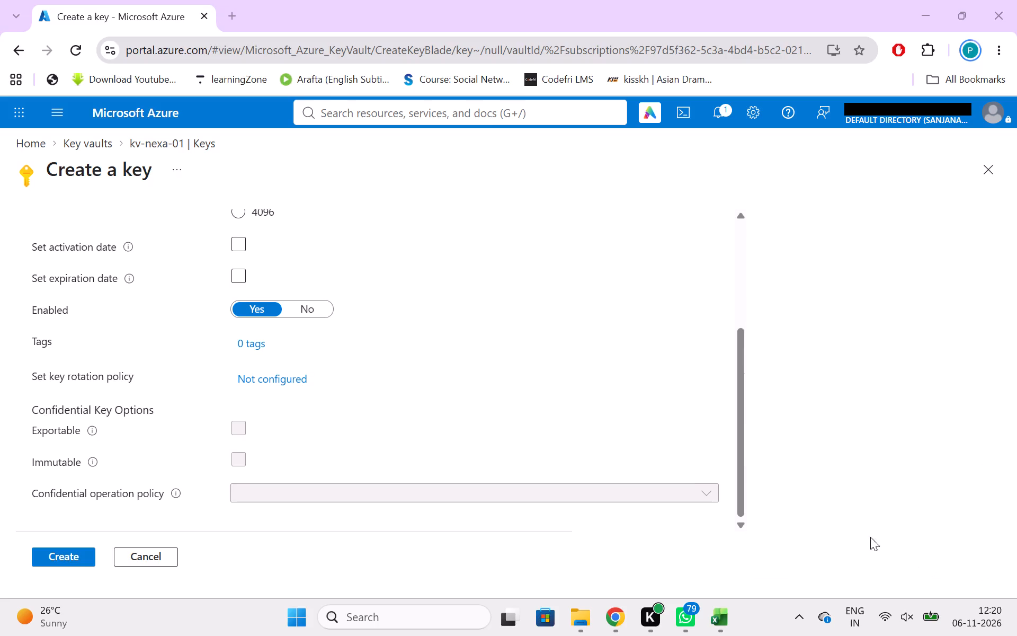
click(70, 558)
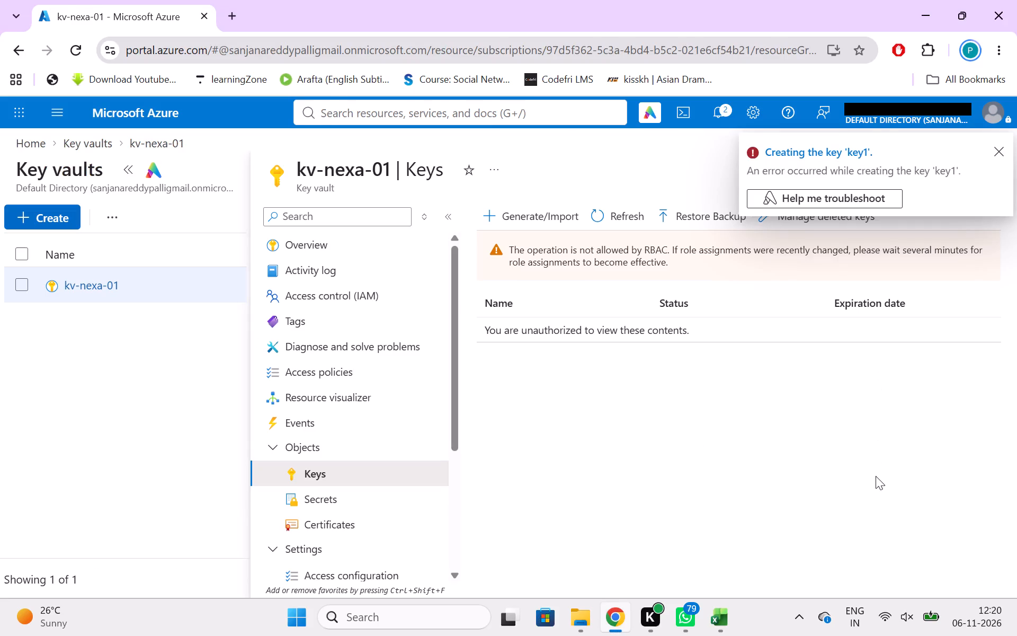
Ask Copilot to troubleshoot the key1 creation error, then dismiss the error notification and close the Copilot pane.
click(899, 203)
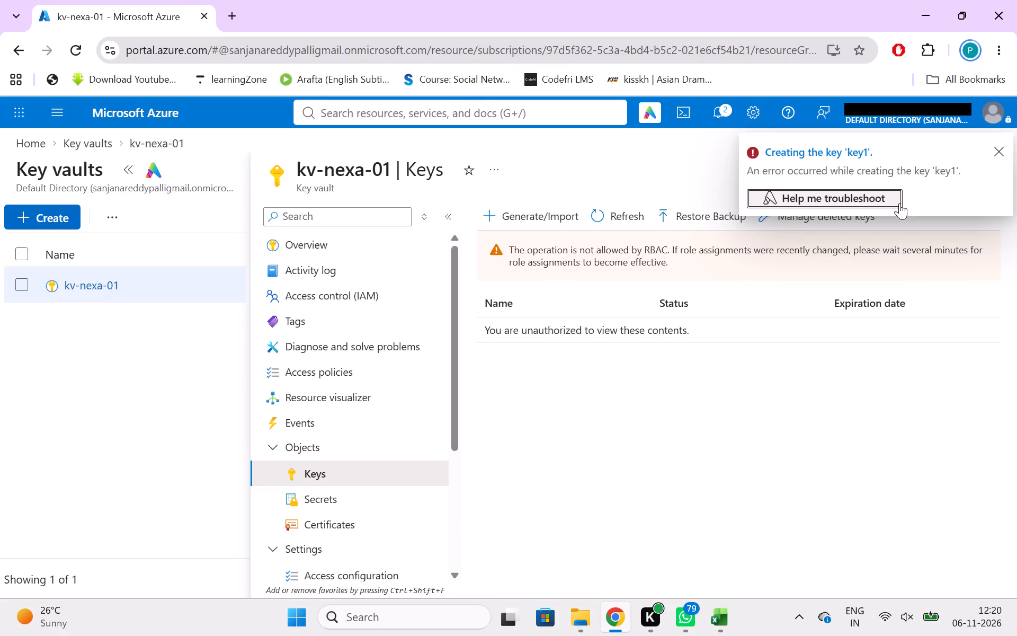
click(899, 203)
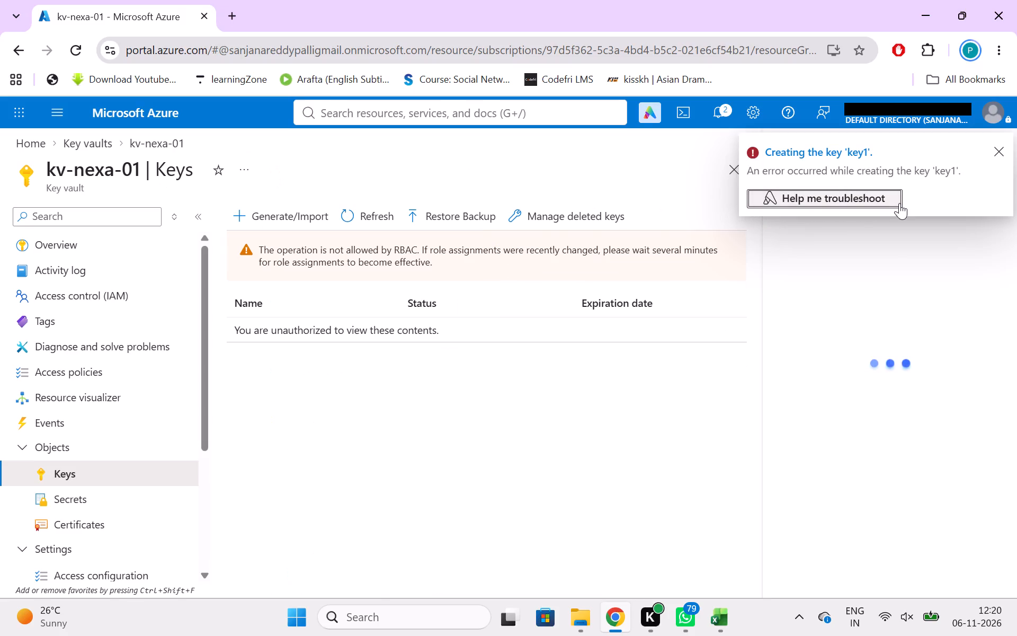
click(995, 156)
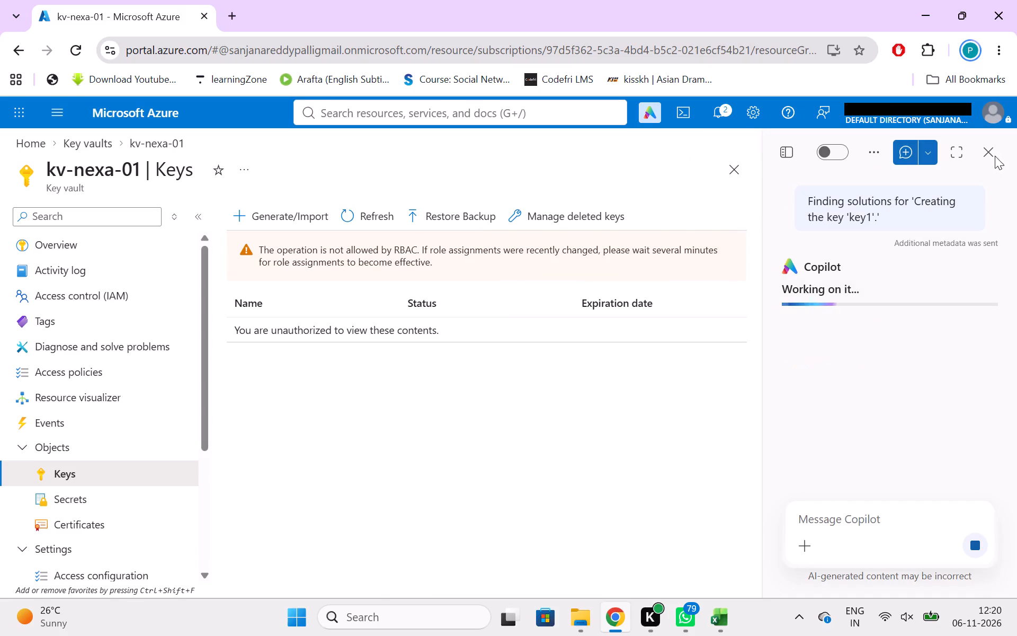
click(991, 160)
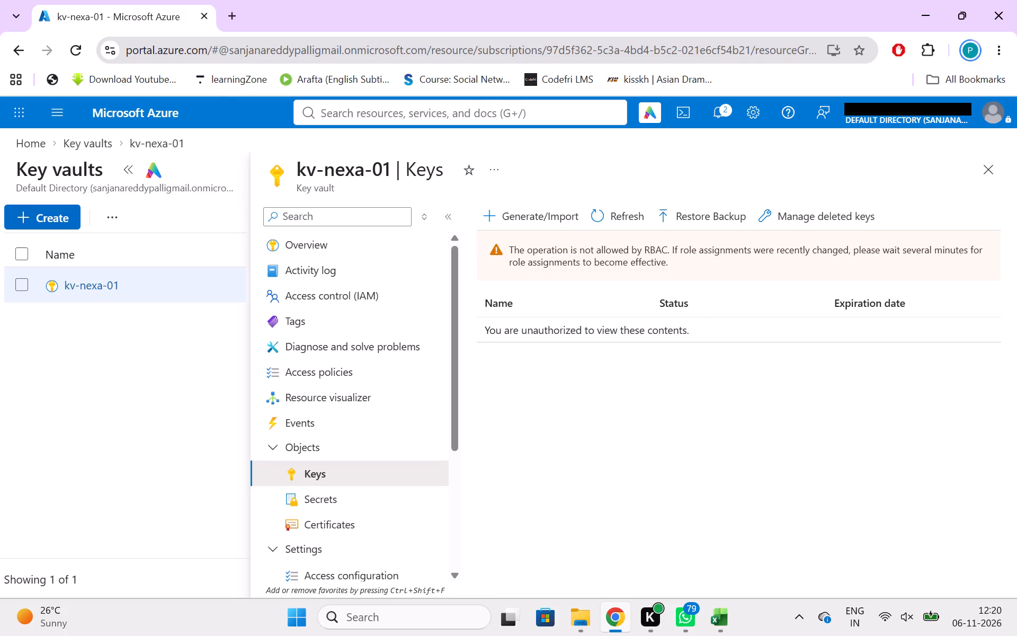
Reload the Keys page of kv-nexa-01 and refresh the key list to recheck whether access is allowed.
click(80, 54)
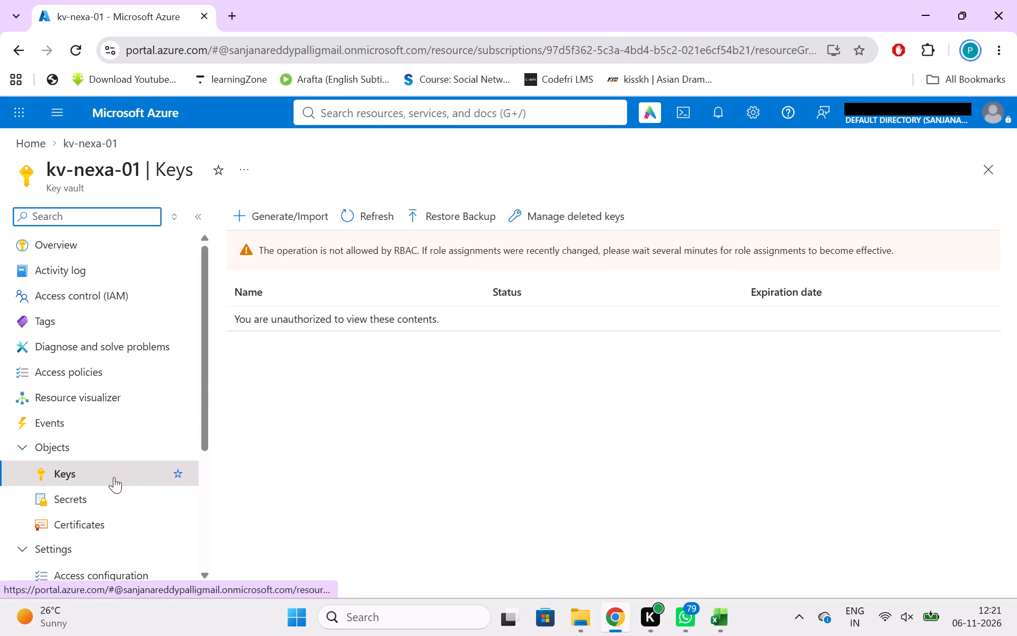
scroll(114, 477, down, 3)
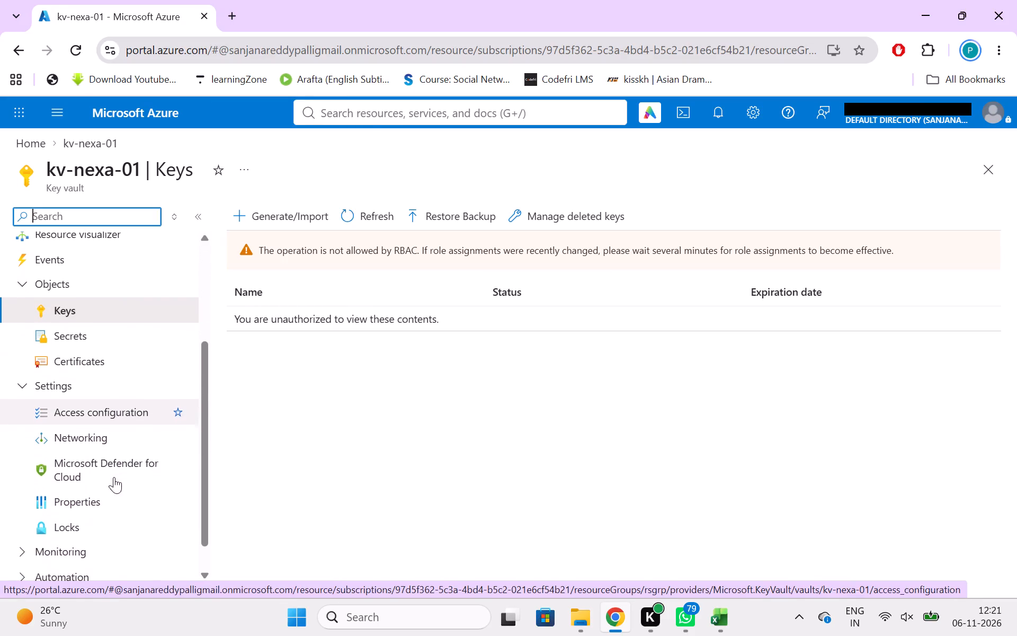
click(358, 233)
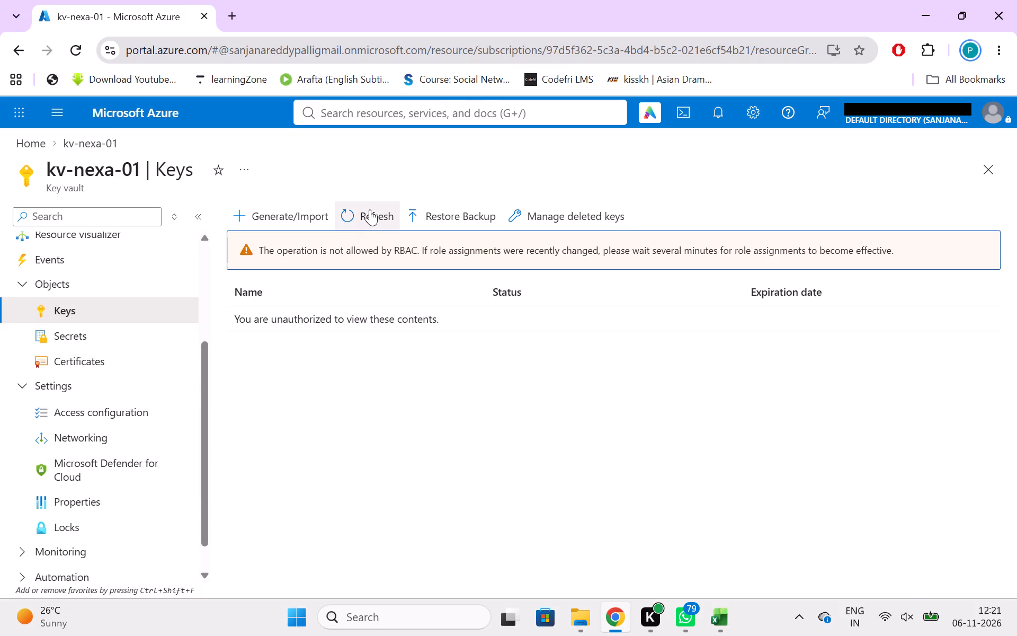
click(370, 209)
click(378, 219)
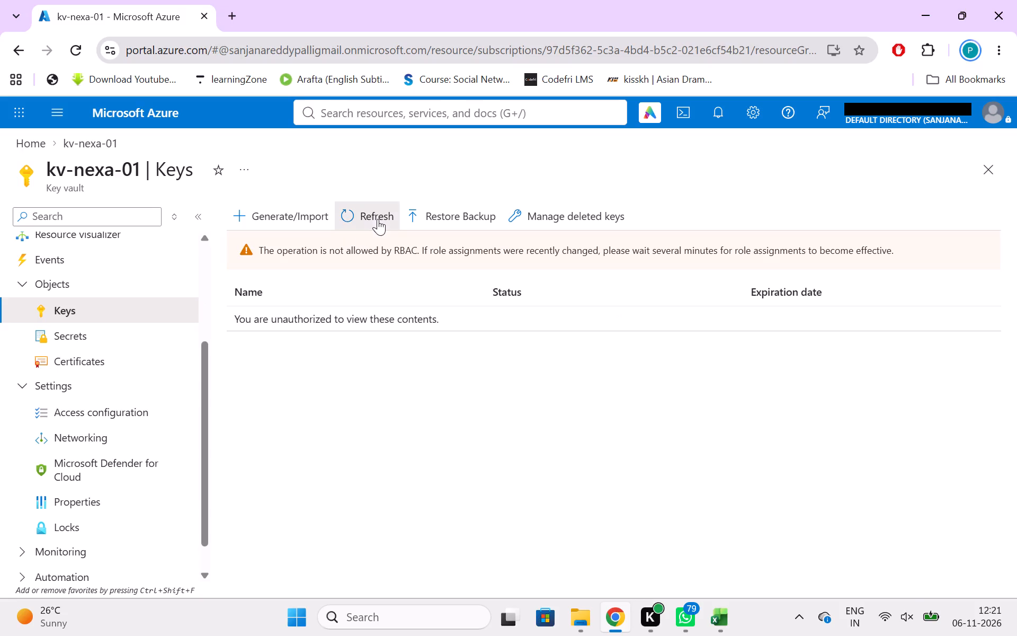
click(245, 254)
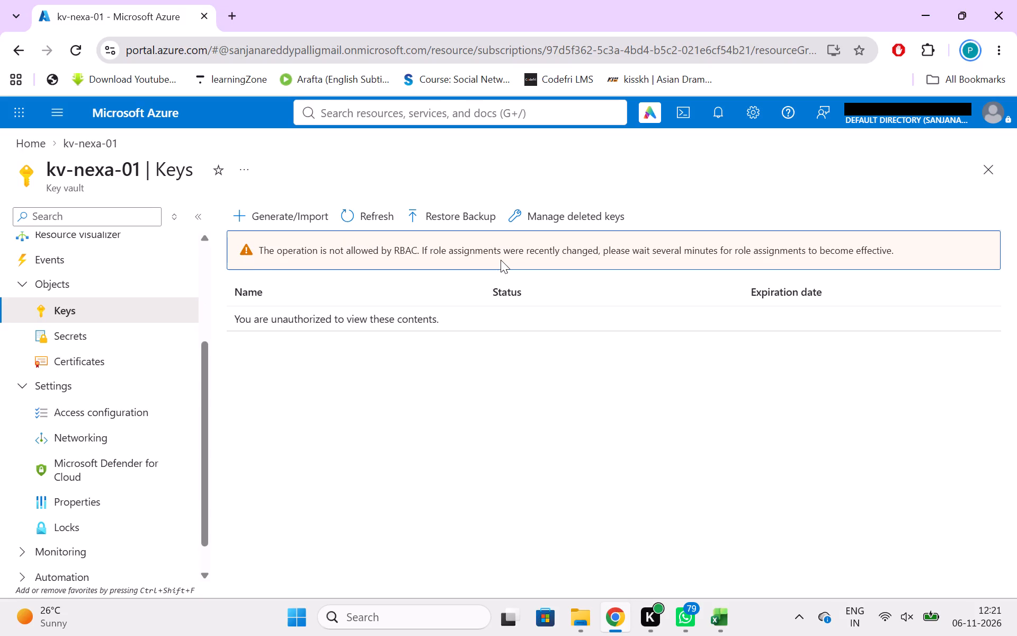
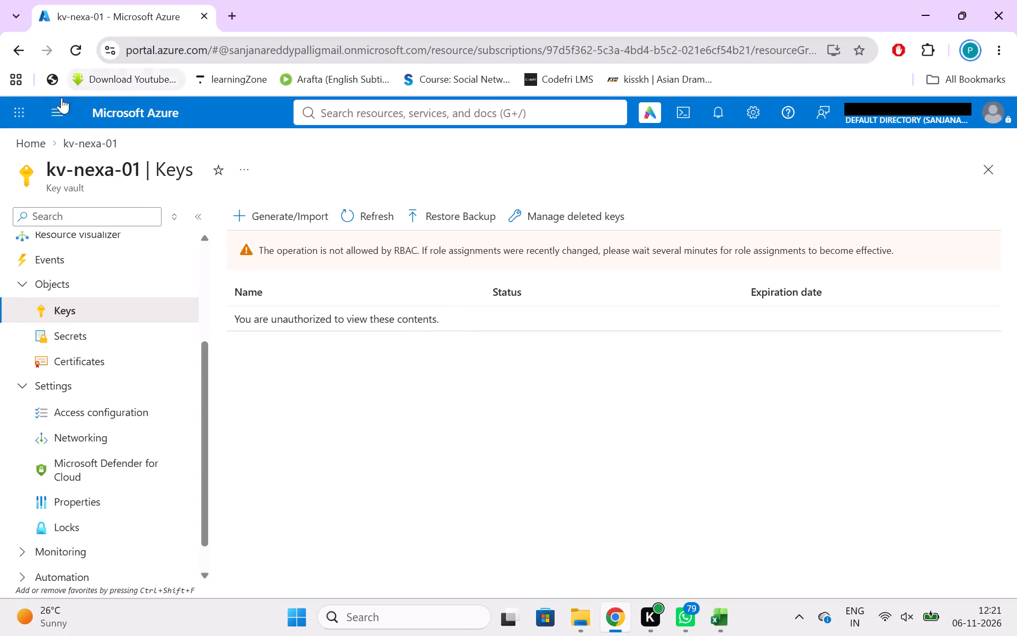
Go to the portal home, find the Virtual machines service by searching "virt", and start creating a virtual machine.
click(53, 111)
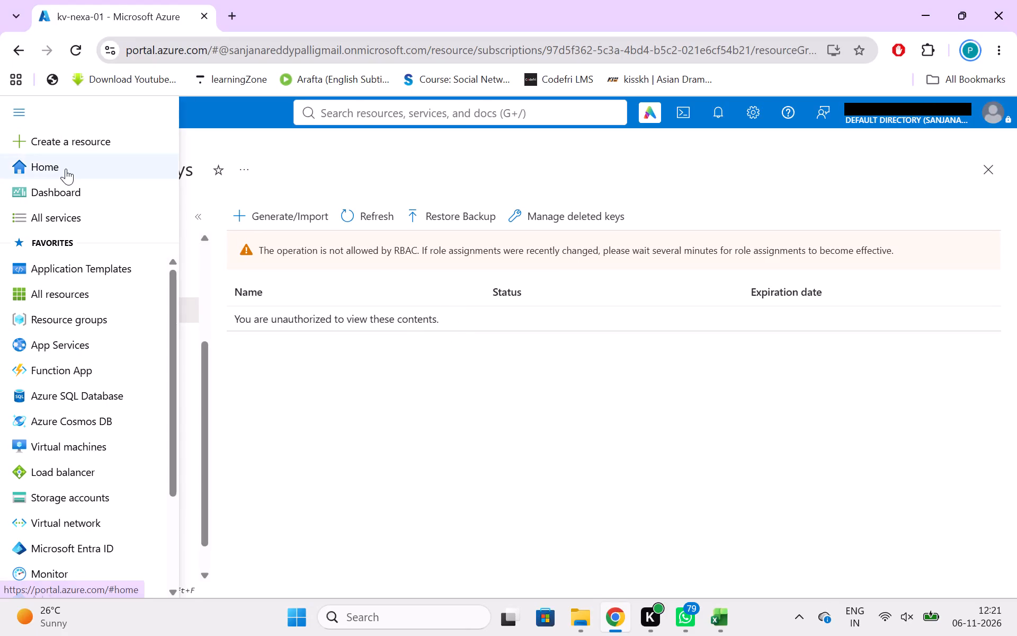
click(66, 169)
click(344, 118)
text(virt)
key(Down)
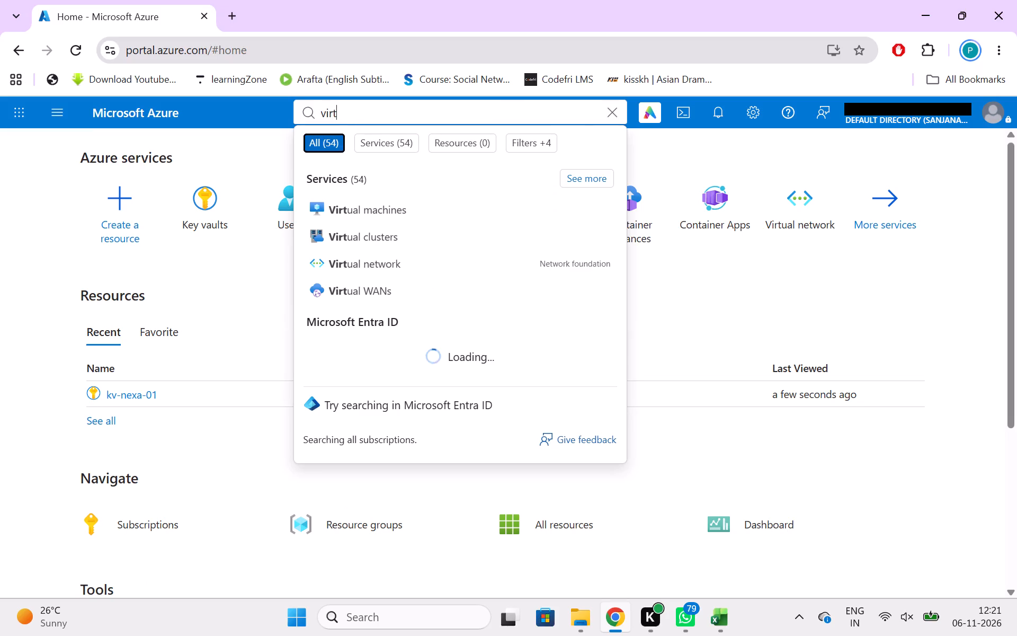
key(Down)
key(Return)
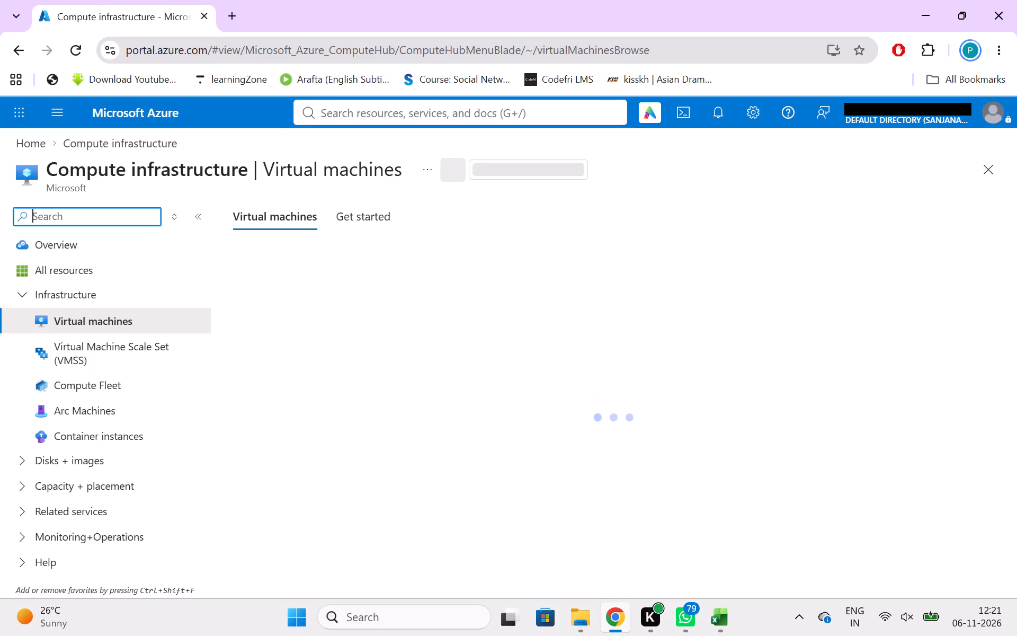
click(290, 242)
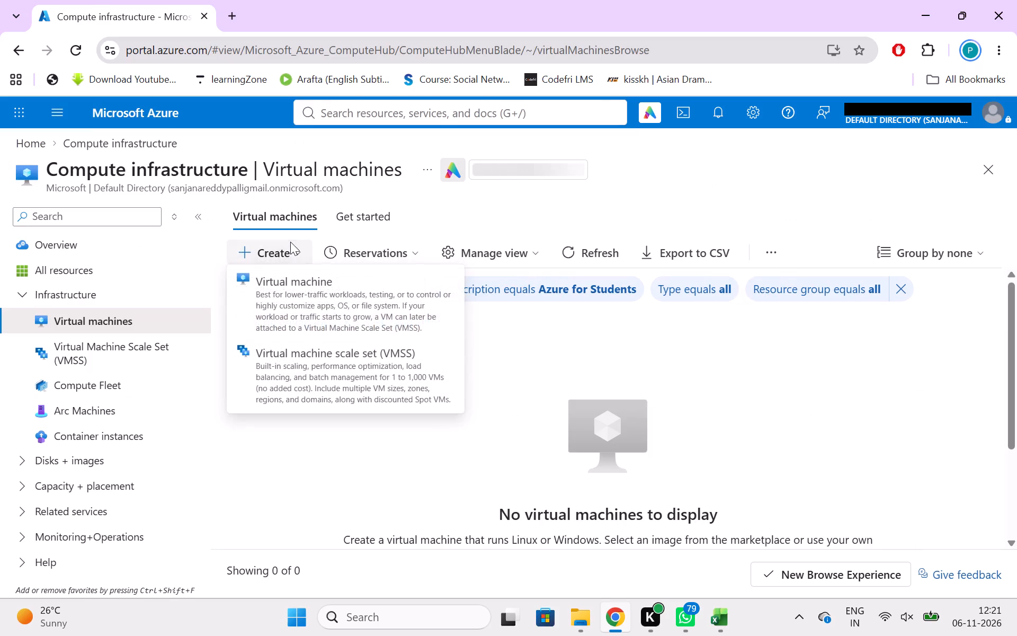
click(307, 288)
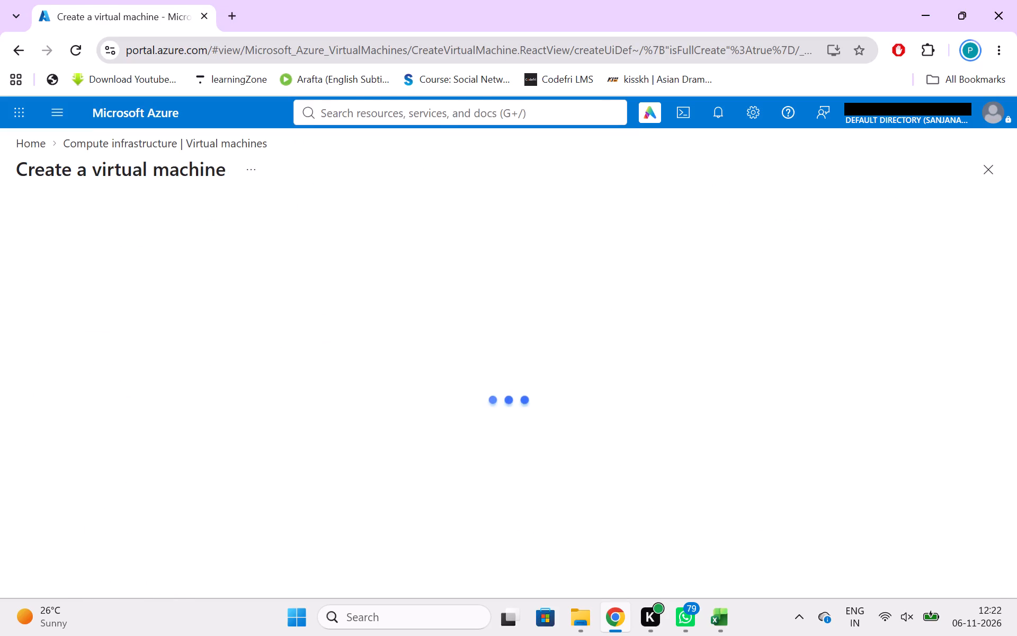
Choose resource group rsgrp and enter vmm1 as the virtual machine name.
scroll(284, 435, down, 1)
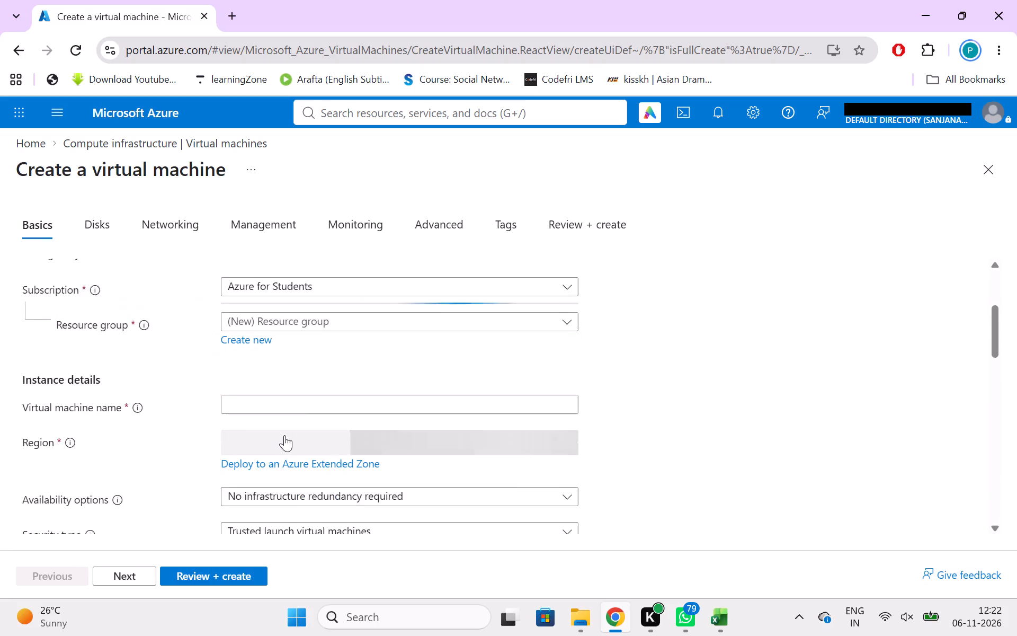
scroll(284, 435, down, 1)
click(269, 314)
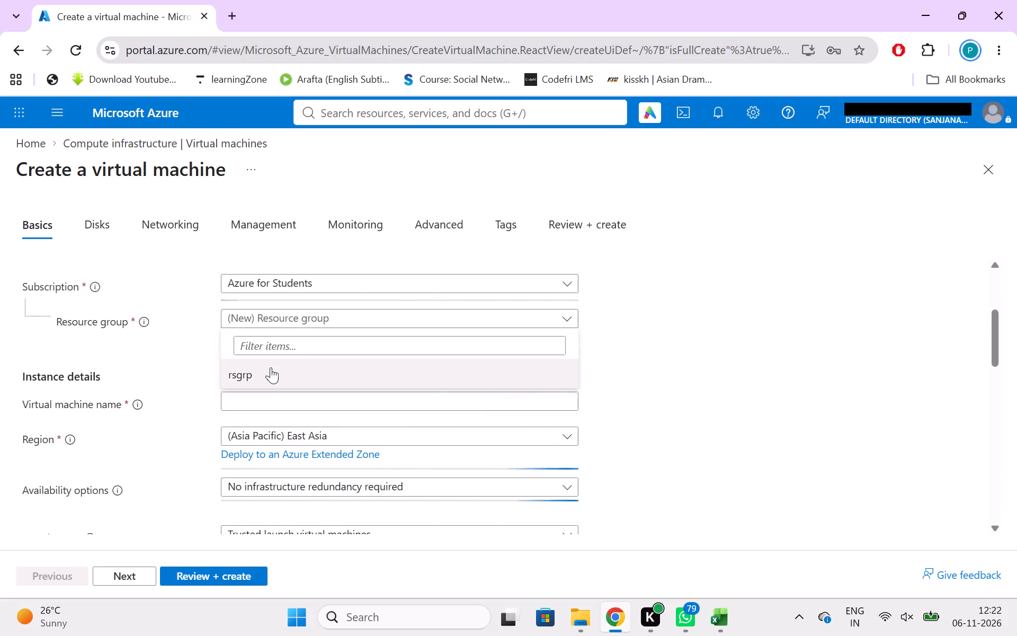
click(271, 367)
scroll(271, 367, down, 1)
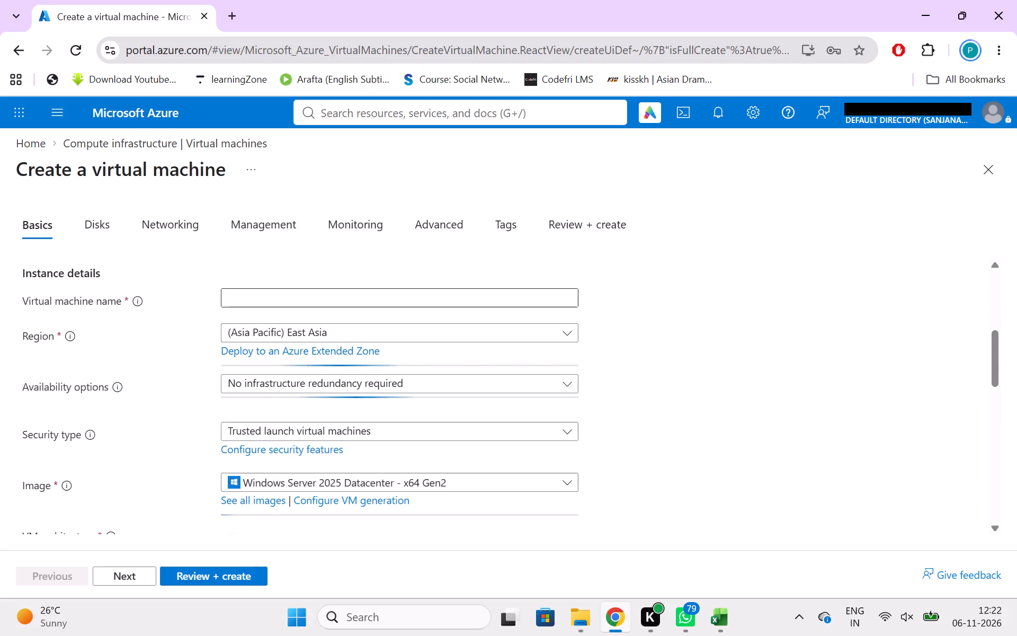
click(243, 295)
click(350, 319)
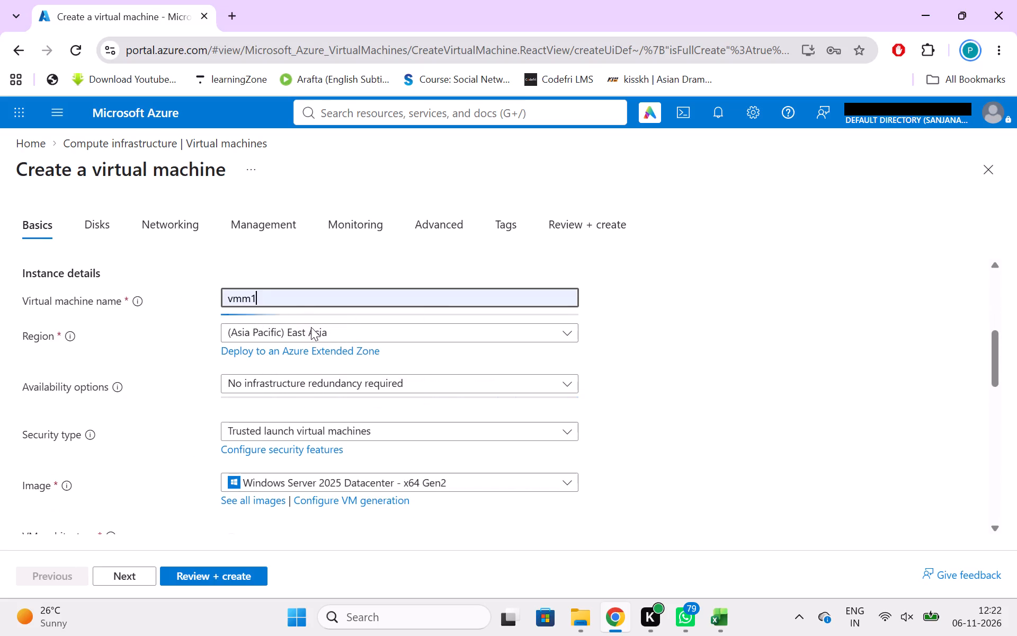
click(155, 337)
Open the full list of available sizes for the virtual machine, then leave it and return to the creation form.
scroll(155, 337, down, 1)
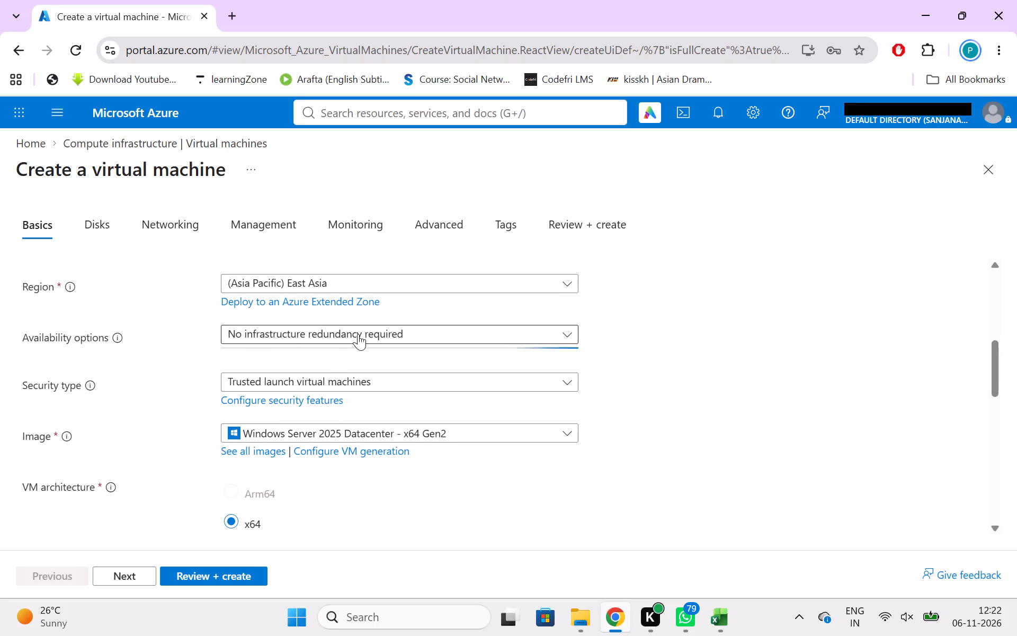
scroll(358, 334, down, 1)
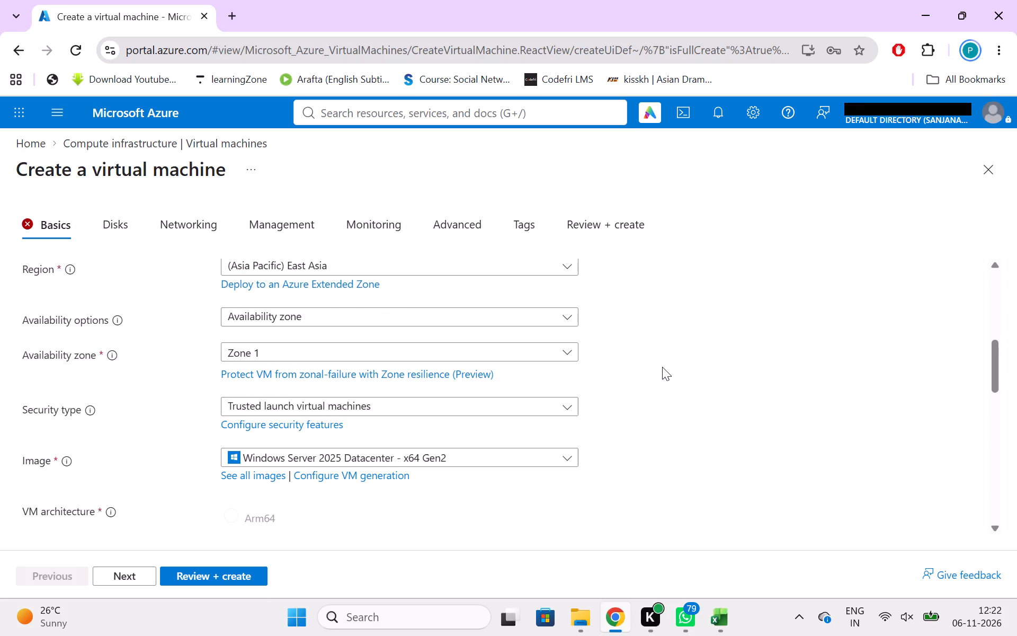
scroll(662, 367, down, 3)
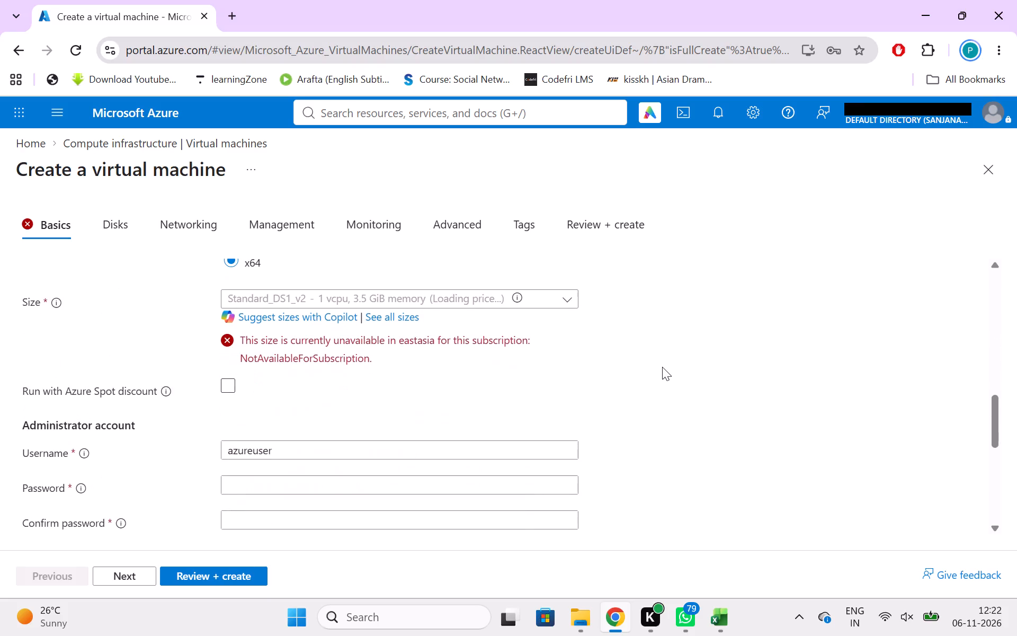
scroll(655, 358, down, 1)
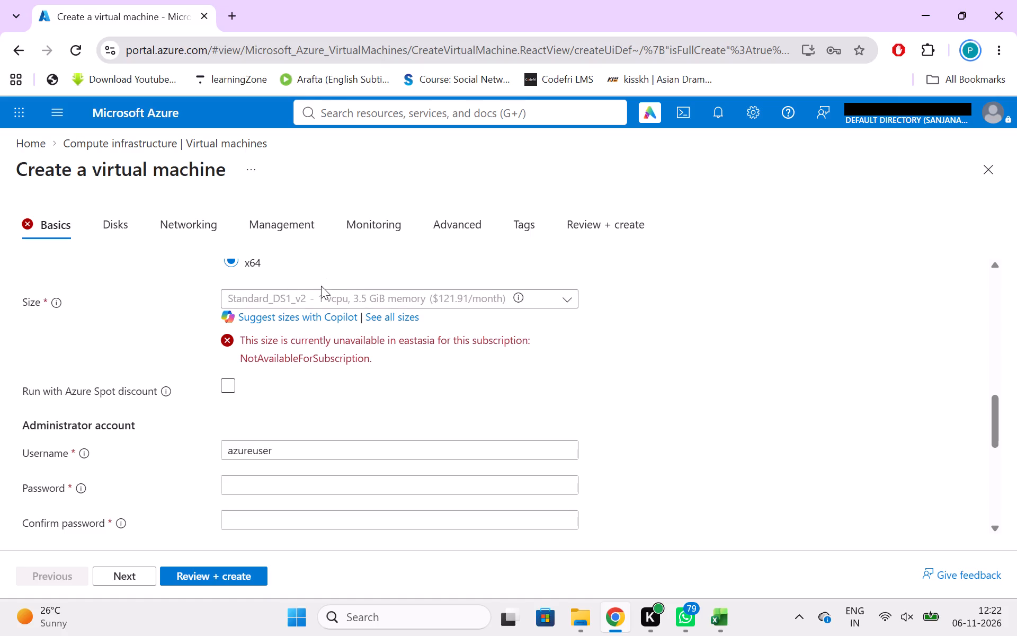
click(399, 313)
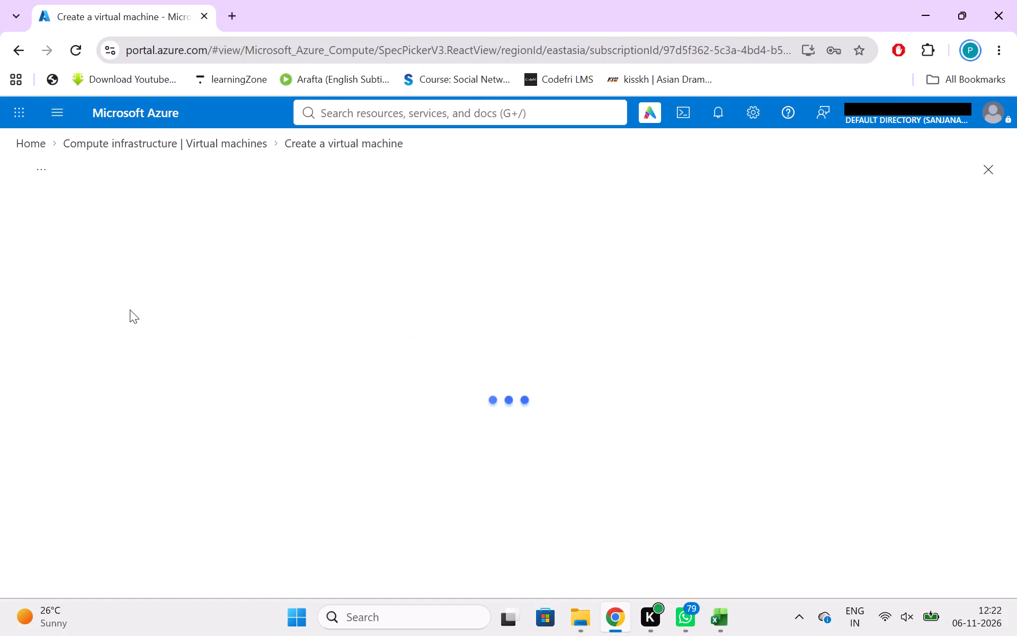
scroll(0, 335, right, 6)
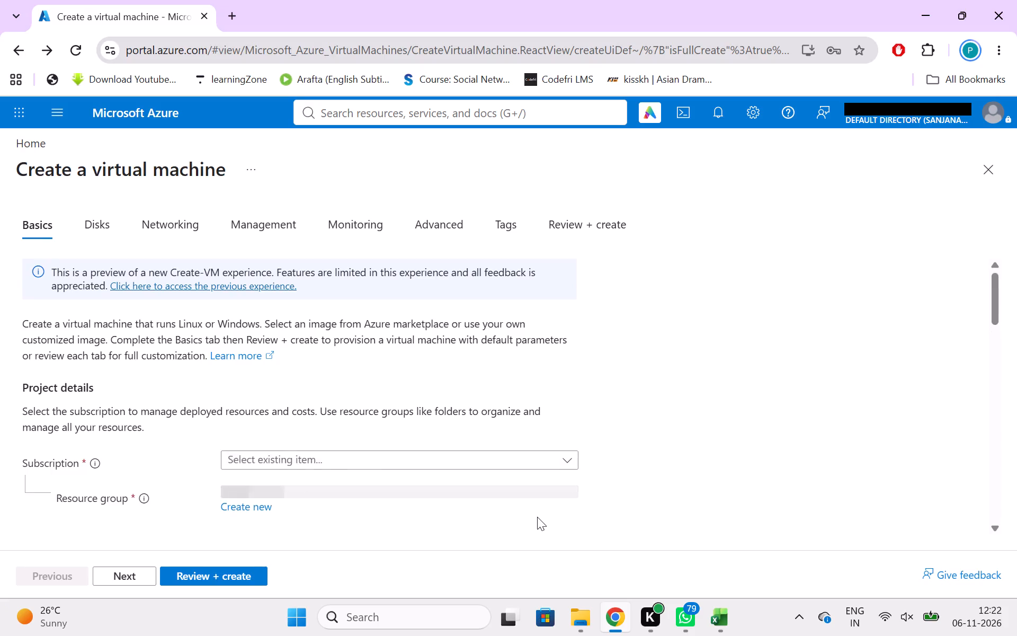
Select resource group rsgrp again and name the virtual machine vmm1.
scroll(753, 397, down, 2)
scroll(550, 375, up, 2)
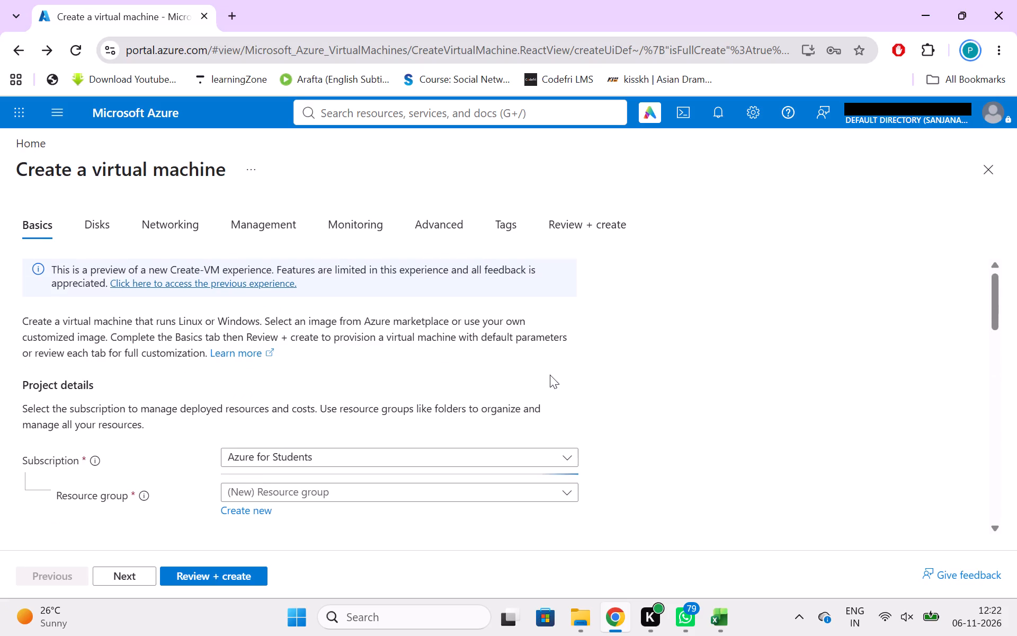
click(562, 491)
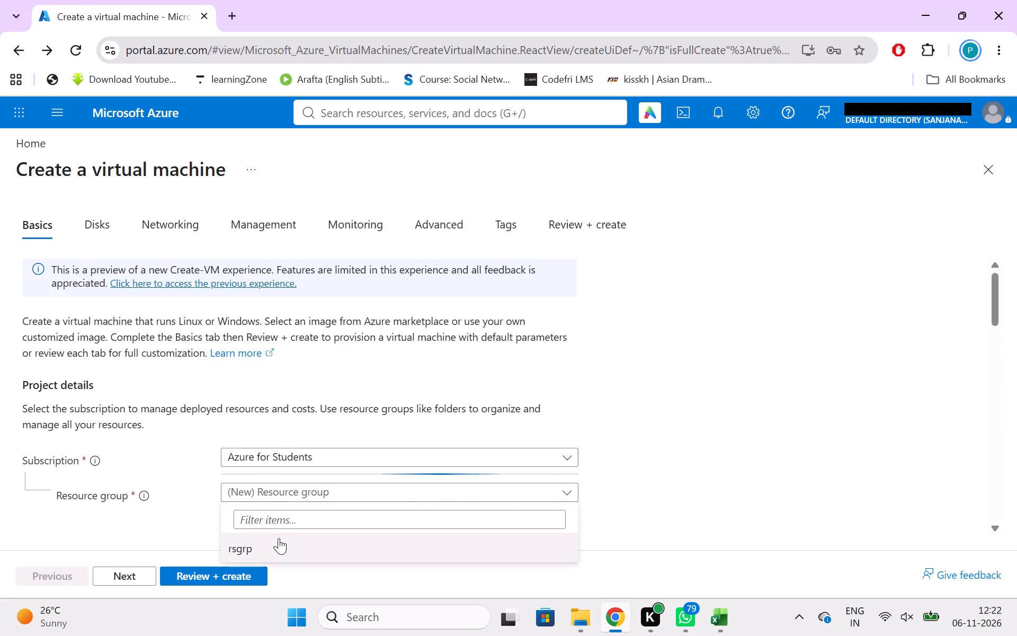
click(279, 538)
scroll(279, 538, down, 3)
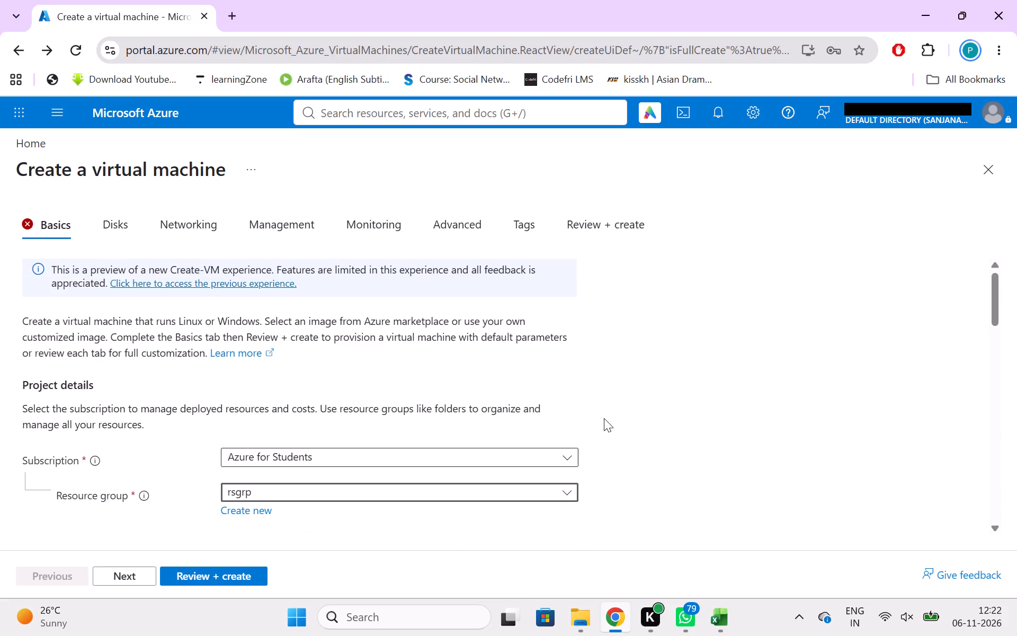
scroll(604, 418, down, 2)
click(460, 384)
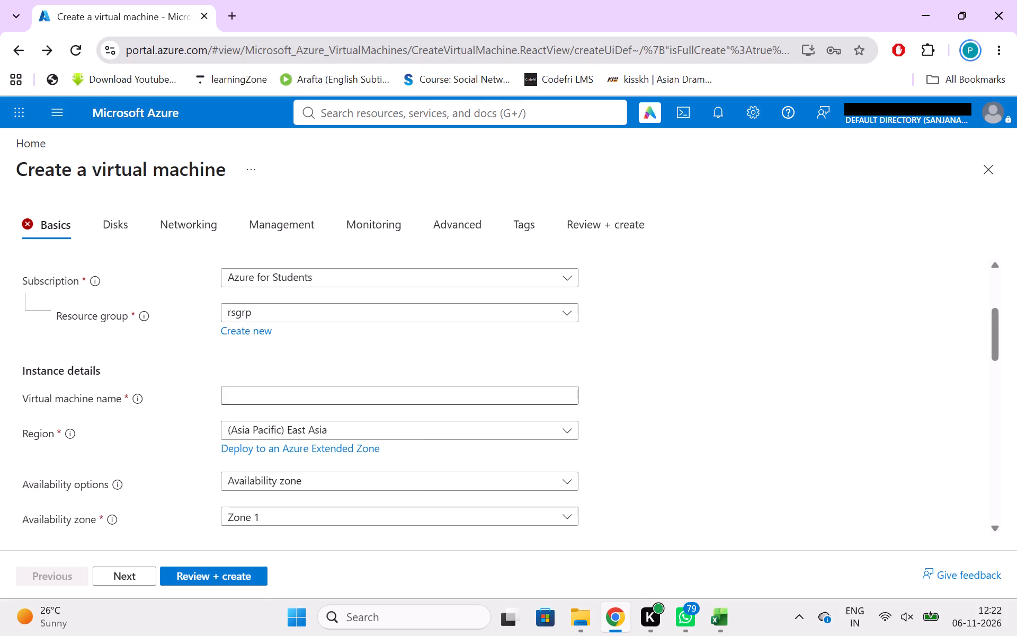
click(426, 394)
click(360, 426)
click(671, 395)
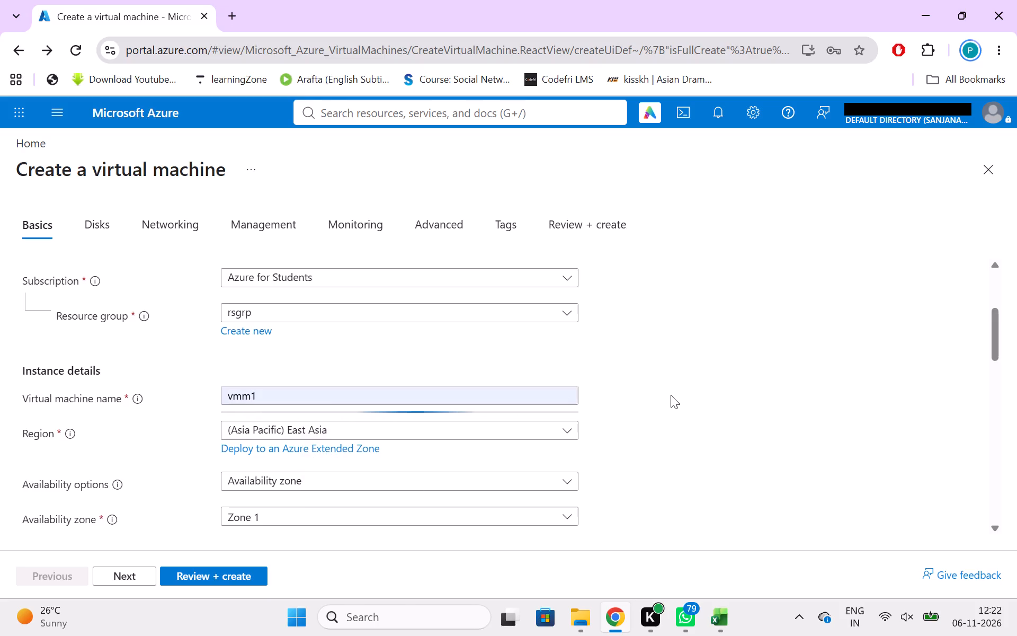
Review the project and instance details of vmm1, including the region, availability and security settings.
scroll(671, 395, down, 2)
scroll(453, 324, up, 1)
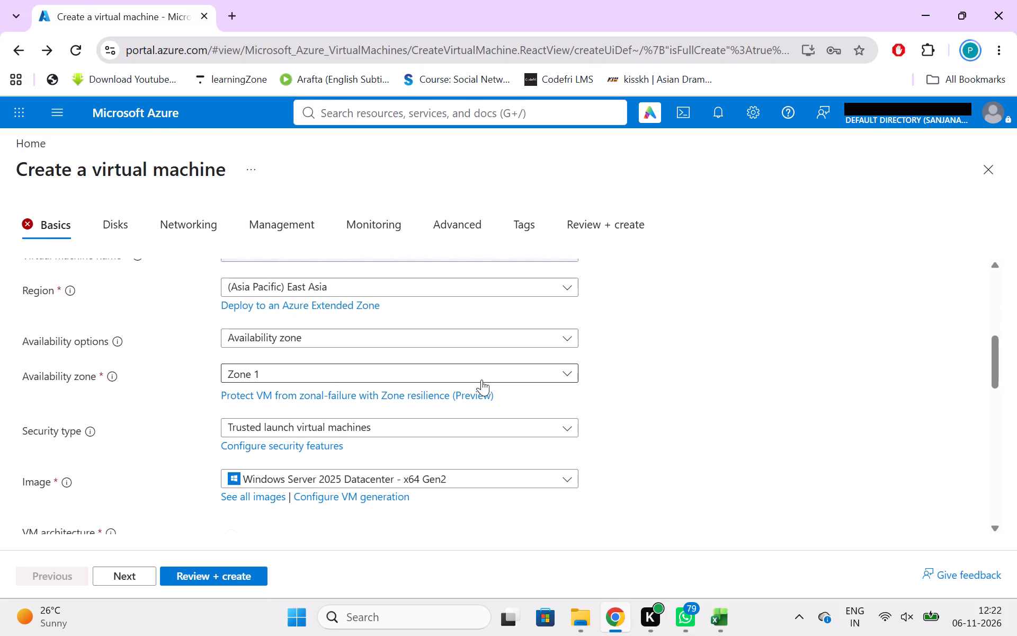
scroll(447, 328, up, 1)
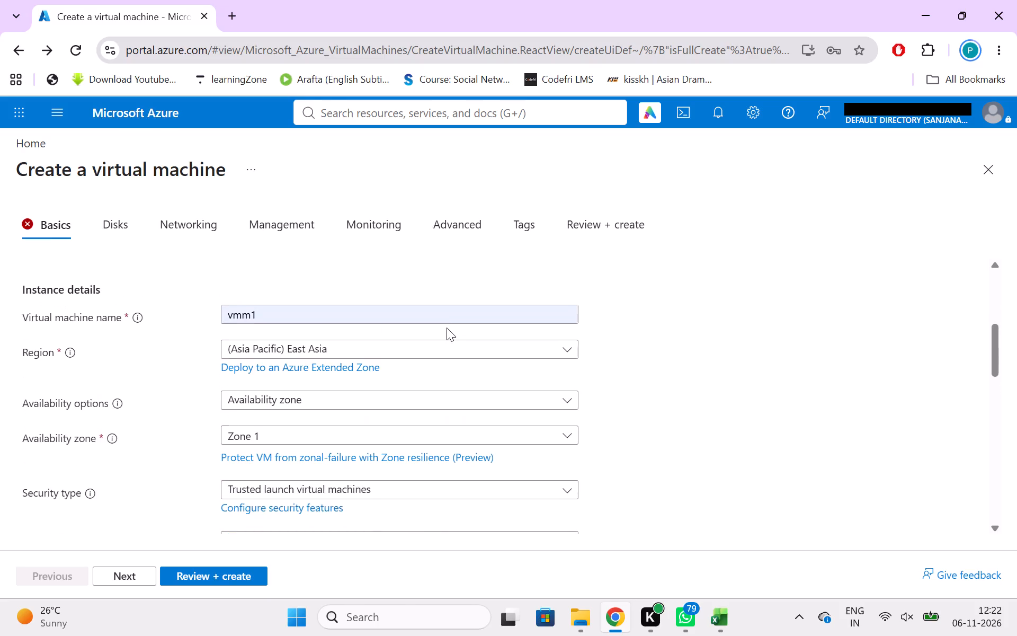
scroll(447, 328, down, 1)
scroll(383, 324, up, 1)
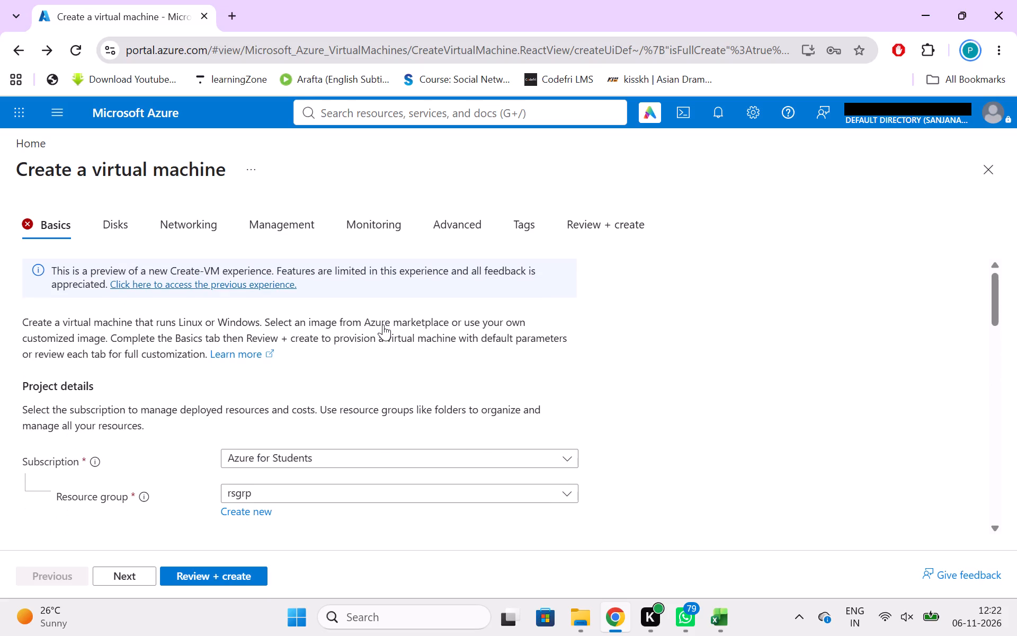
scroll(383, 324, up, 1)
scroll(383, 324, down, 1)
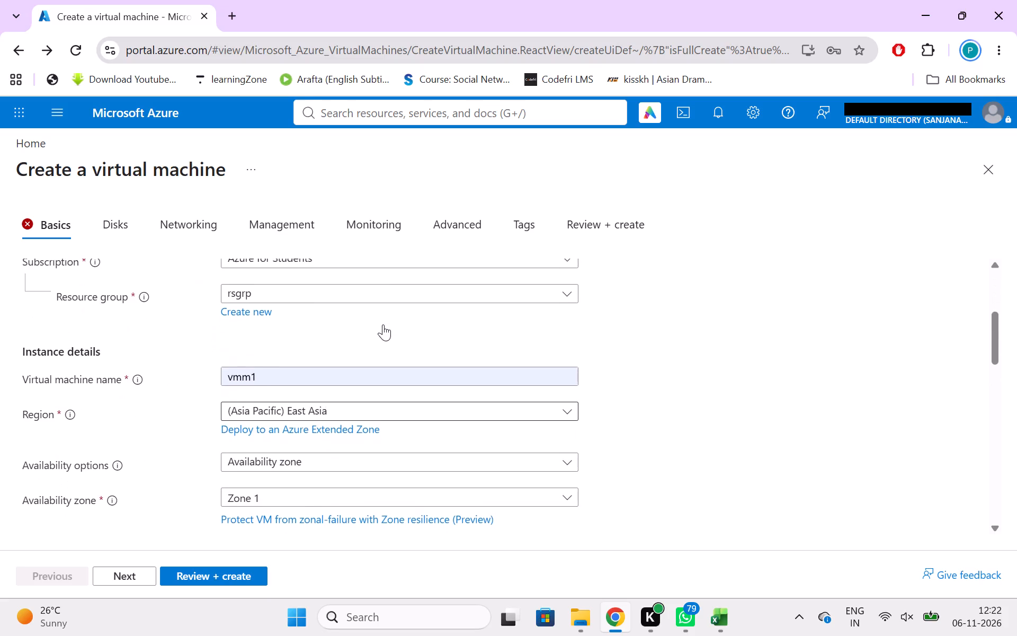
click(743, 397)
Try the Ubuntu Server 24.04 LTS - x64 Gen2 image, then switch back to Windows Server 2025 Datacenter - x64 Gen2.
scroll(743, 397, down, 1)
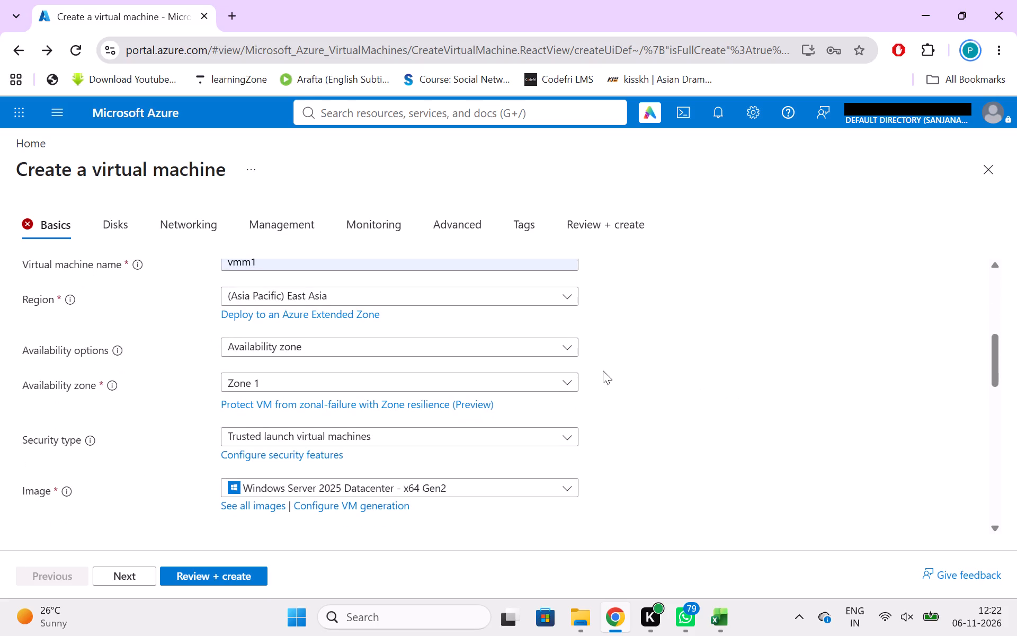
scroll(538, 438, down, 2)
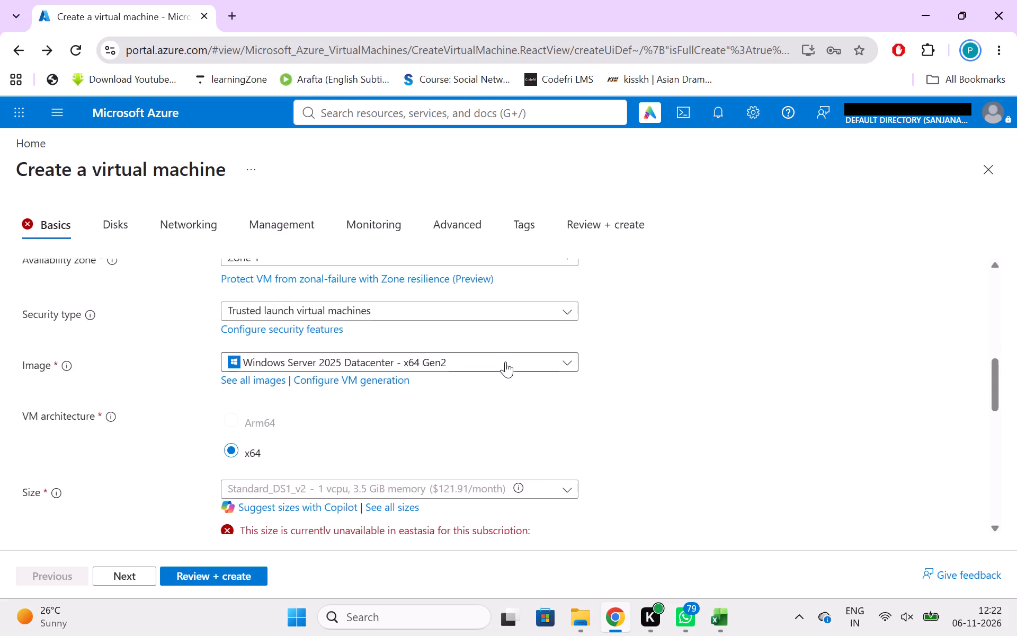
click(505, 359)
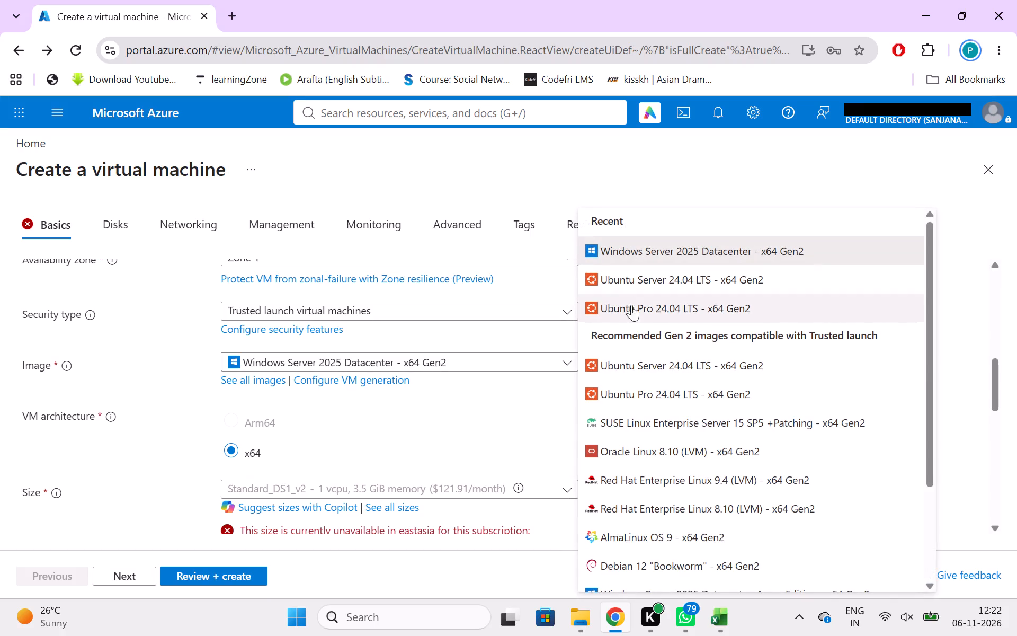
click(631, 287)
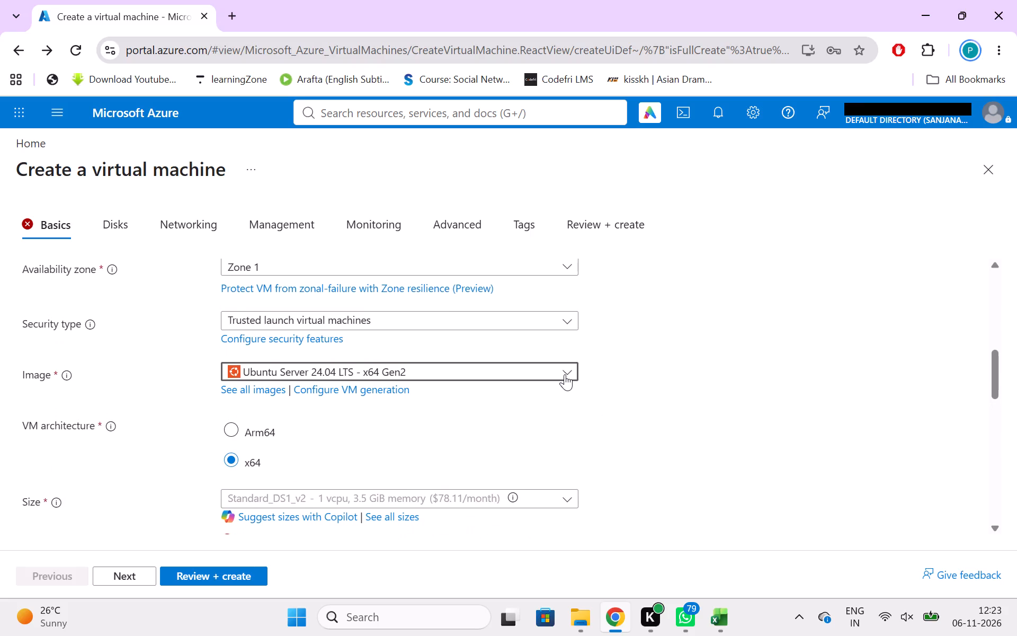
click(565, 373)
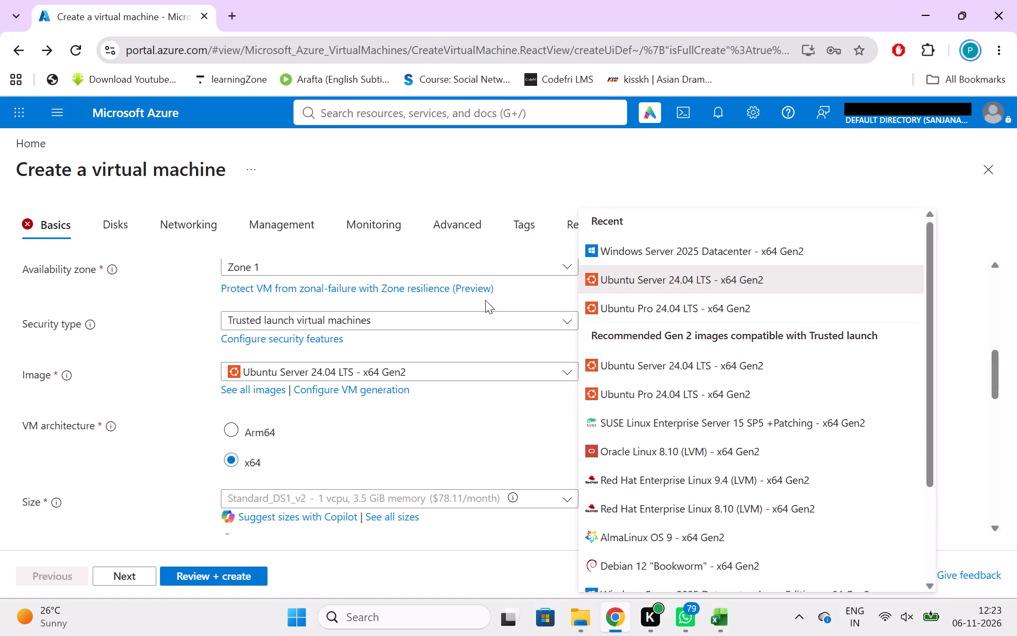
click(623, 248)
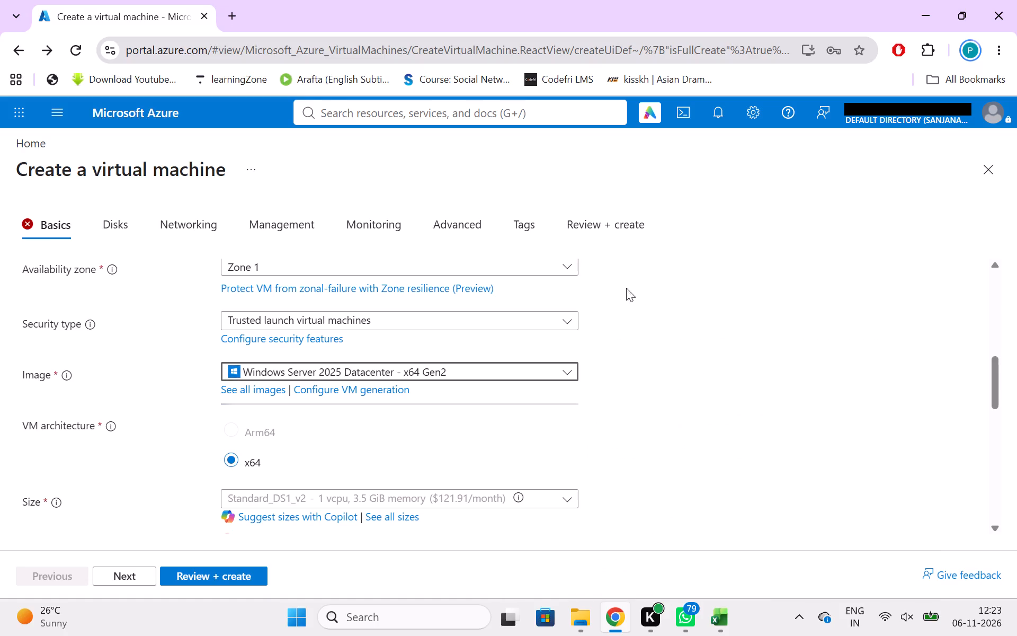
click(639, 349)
Check the region, image and size settings of vmm1 in relation to the size's availability.
scroll(639, 349, down, 1)
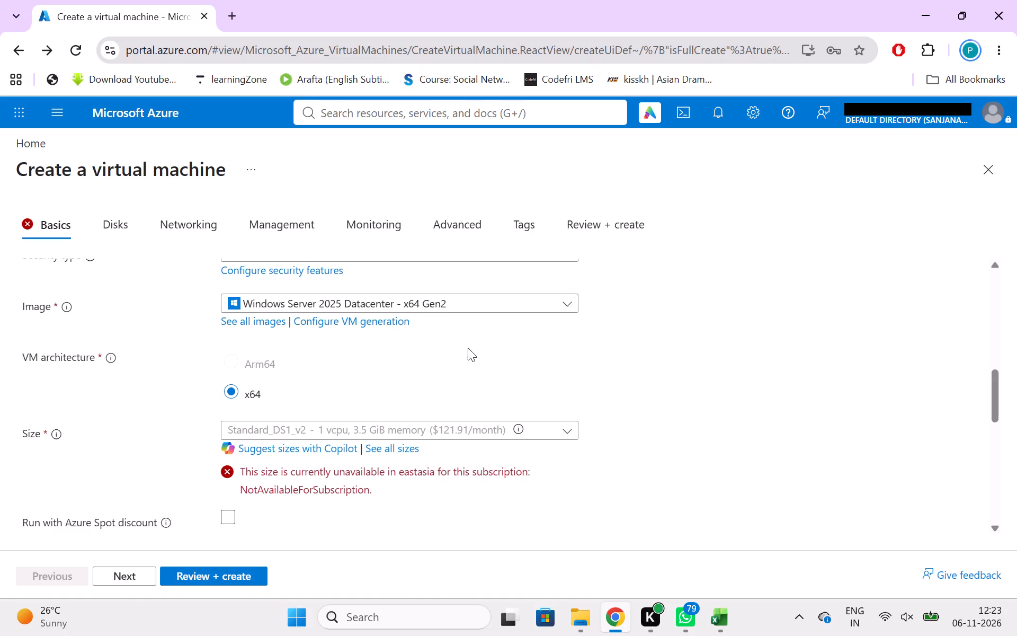
scroll(468, 348, up, 3)
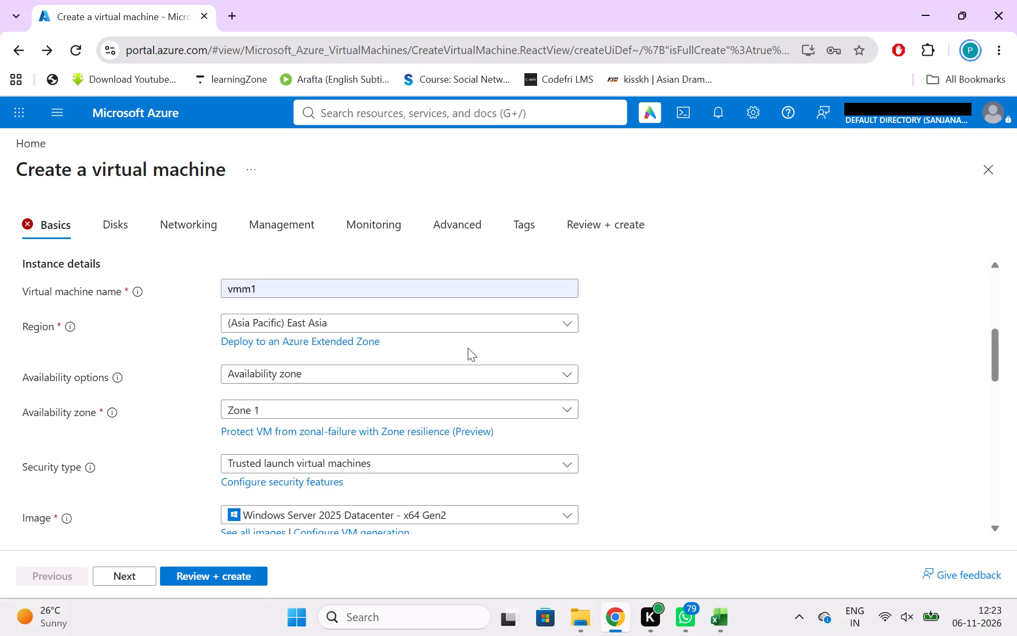
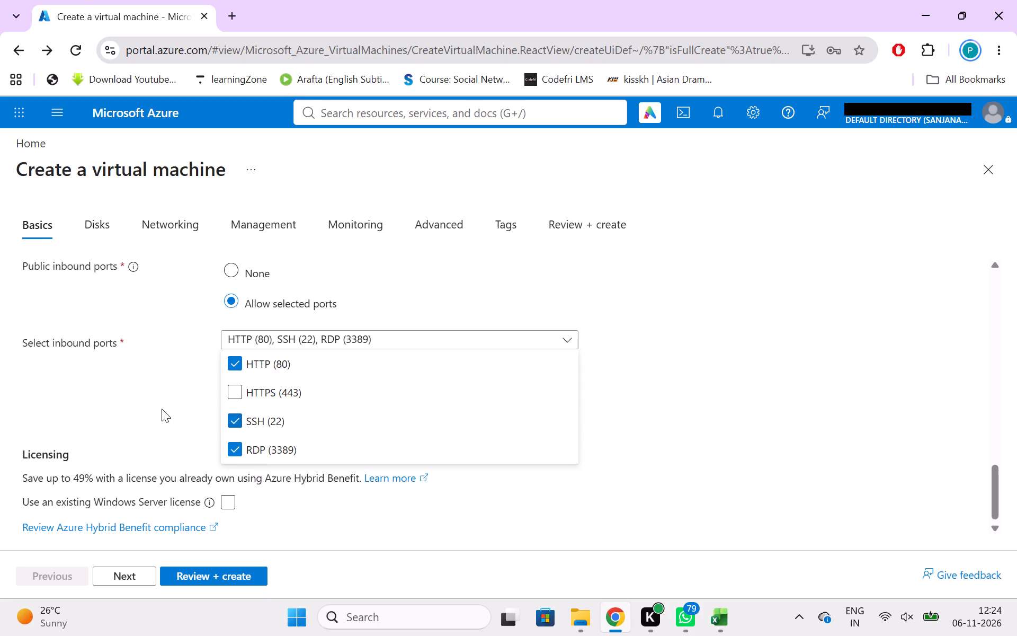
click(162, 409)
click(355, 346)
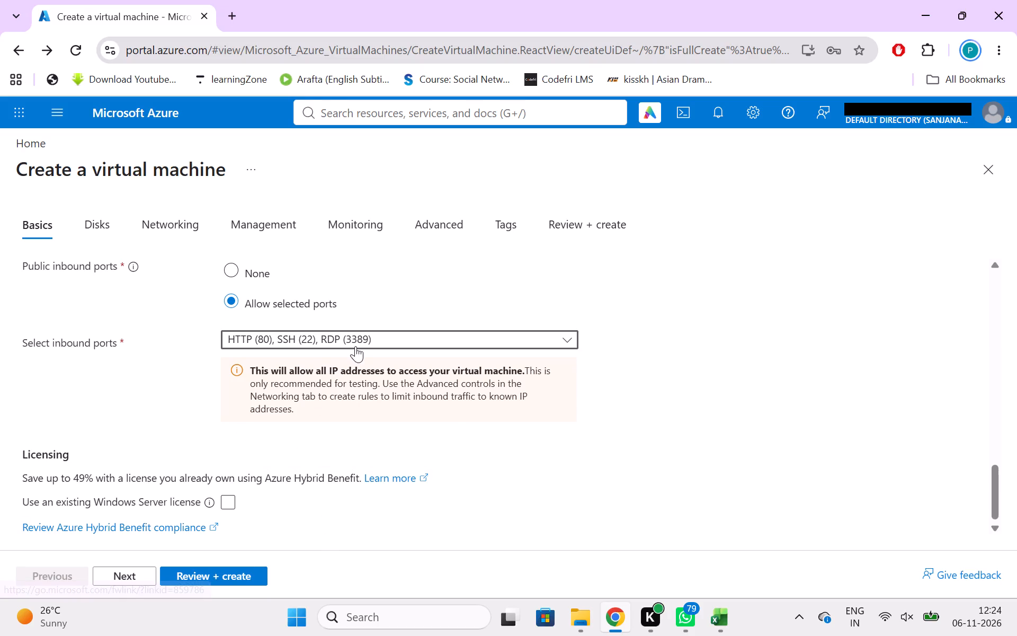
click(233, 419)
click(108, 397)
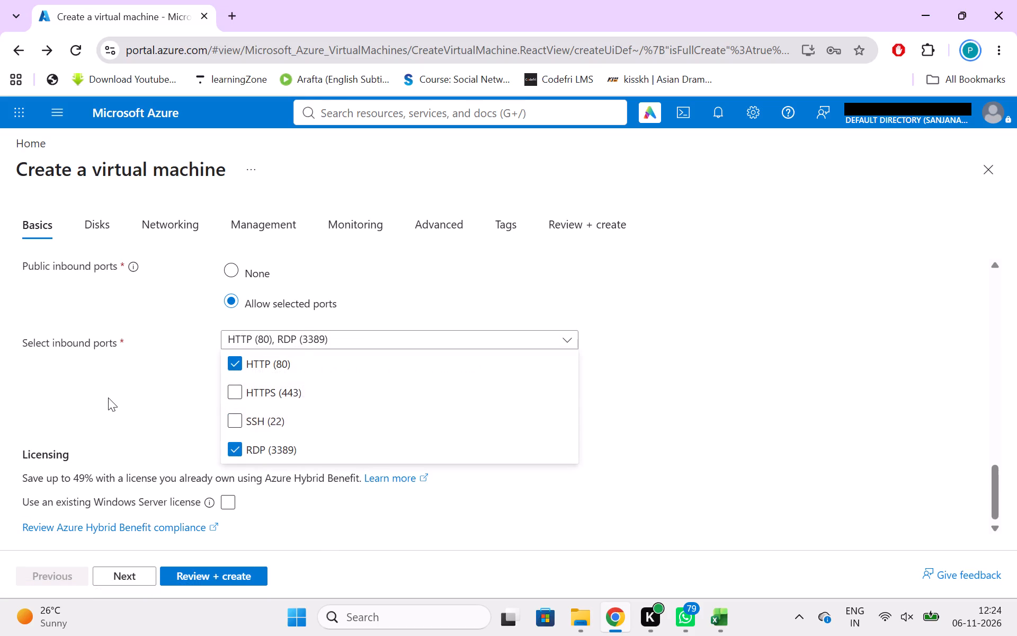
Look through the disk and networking settings of vmm1 and open the review summary.
click(137, 577)
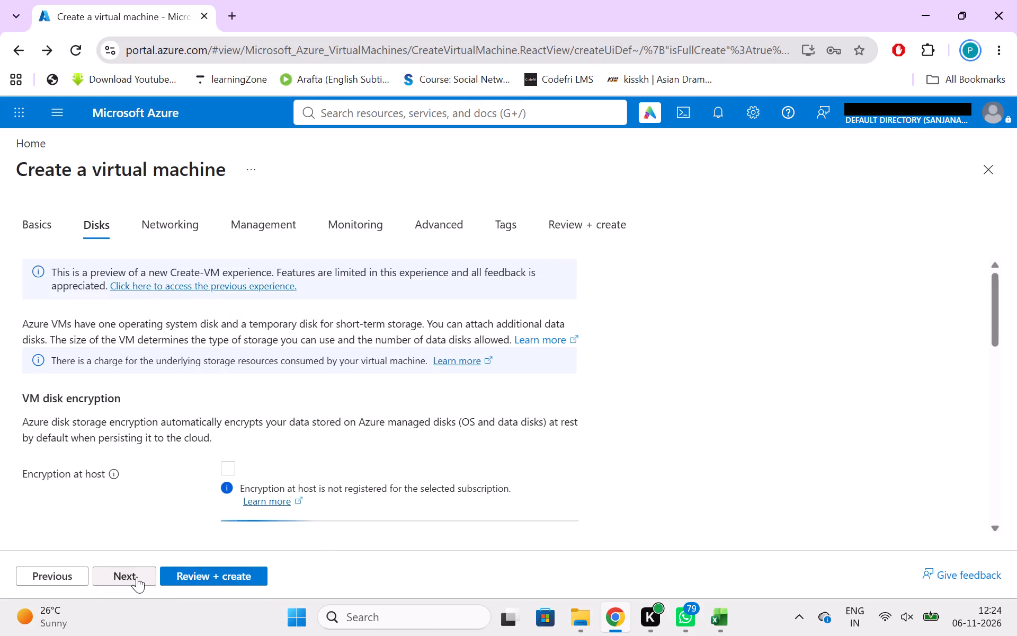
scroll(307, 497, down, 4)
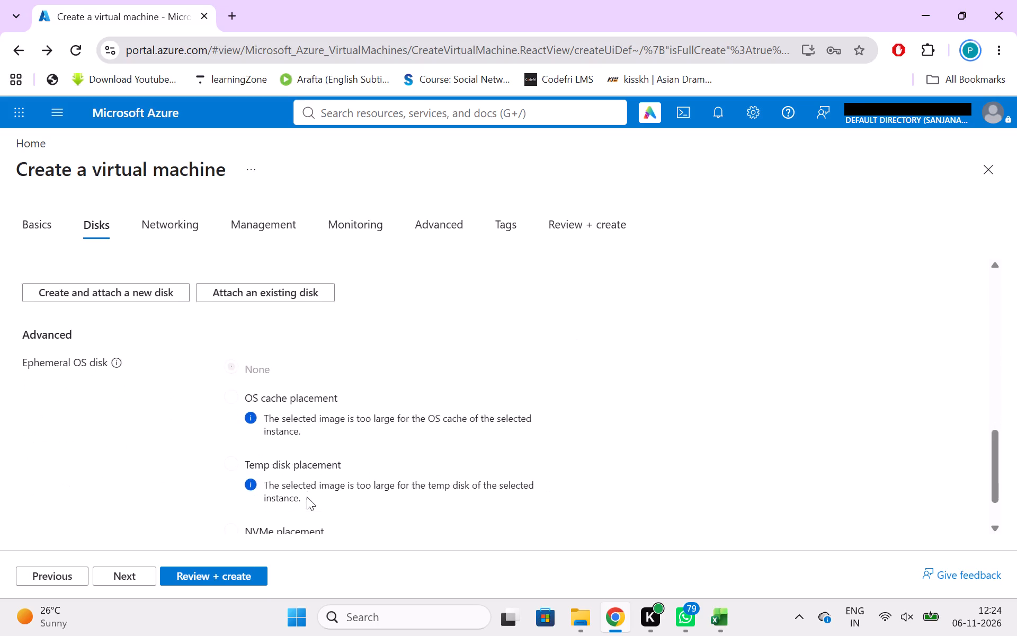
scroll(307, 497, down, 2)
click(145, 568)
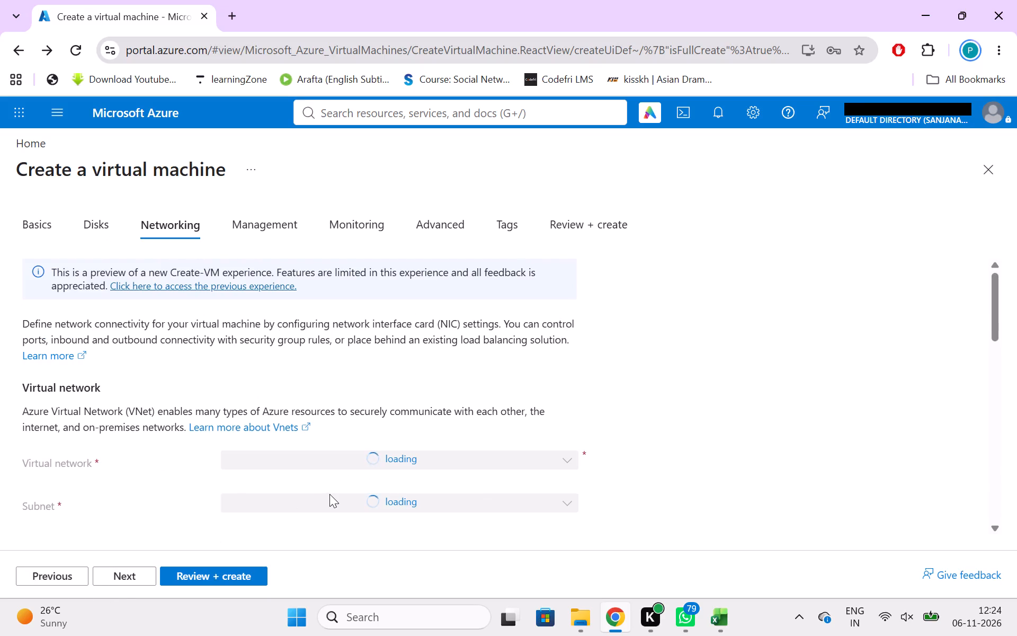
scroll(329, 494, down, 2)
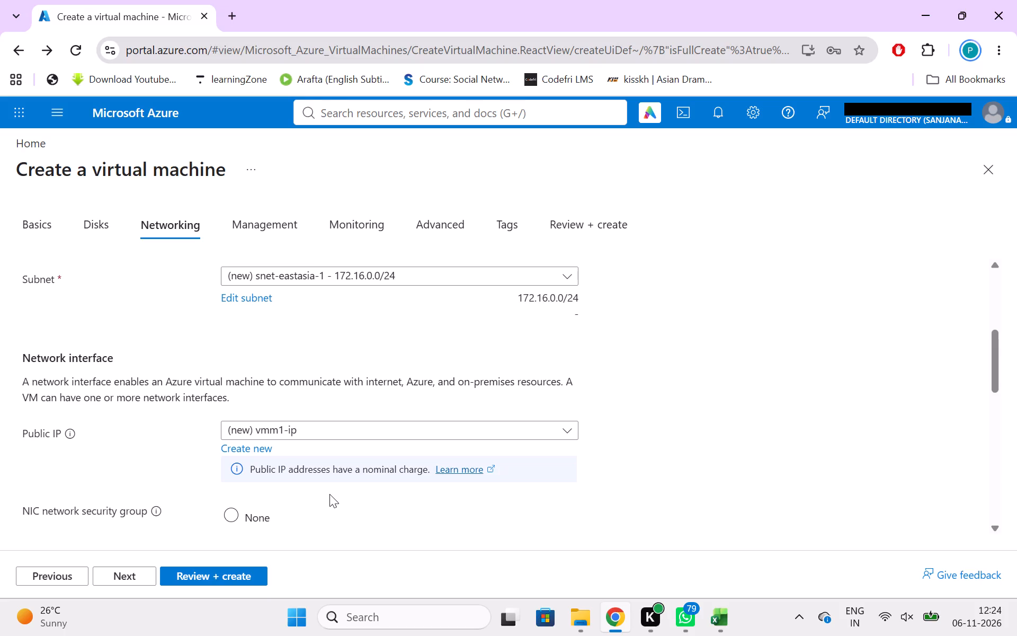
click(217, 578)
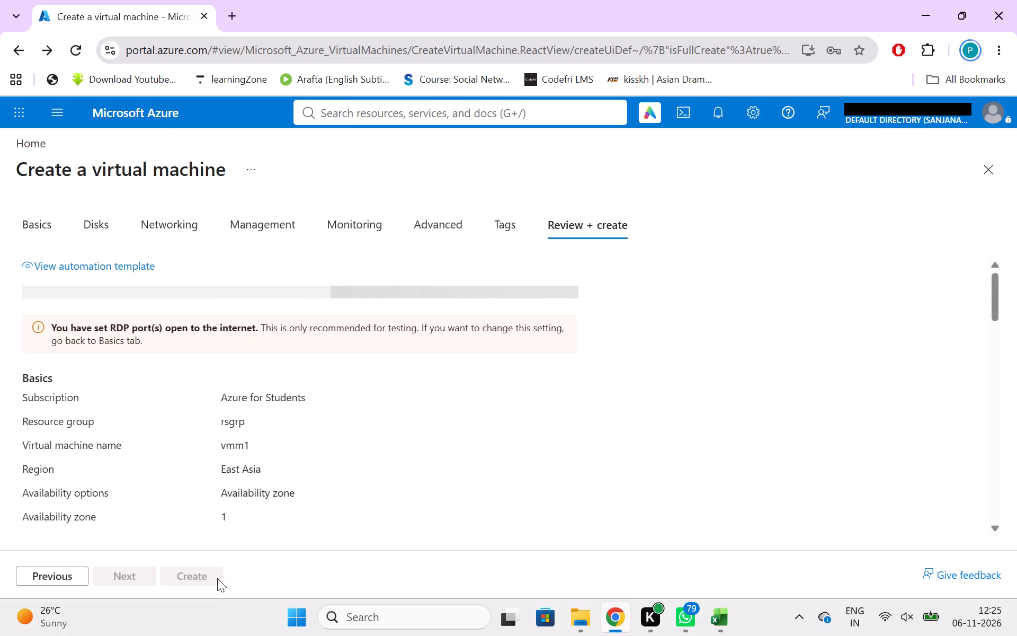
Examine the management, monitoring, advanced and networking settings of vmm1 before creating it.
click(236, 225)
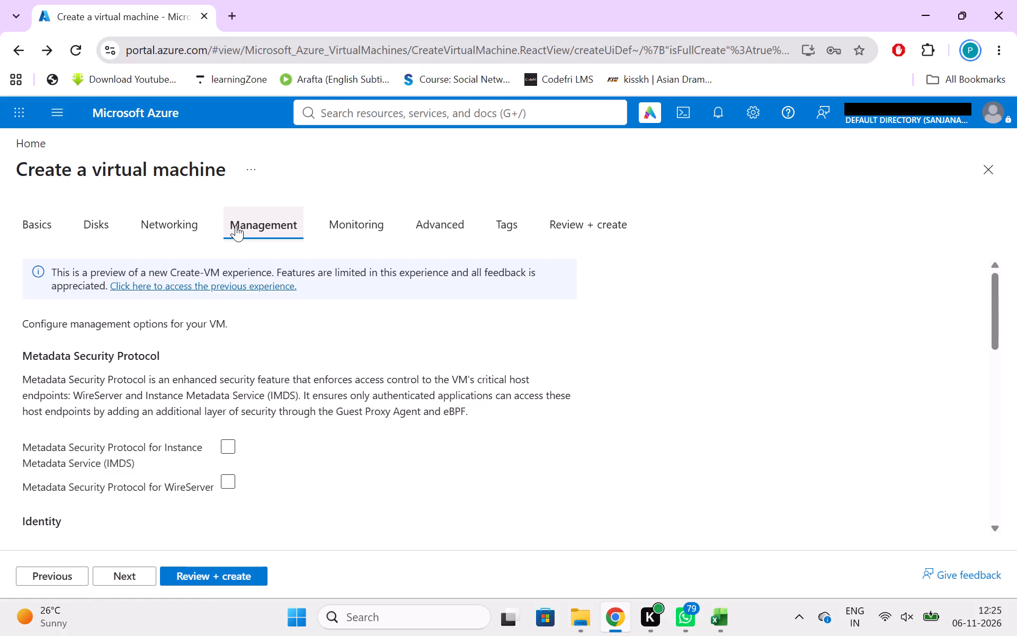
click(356, 234)
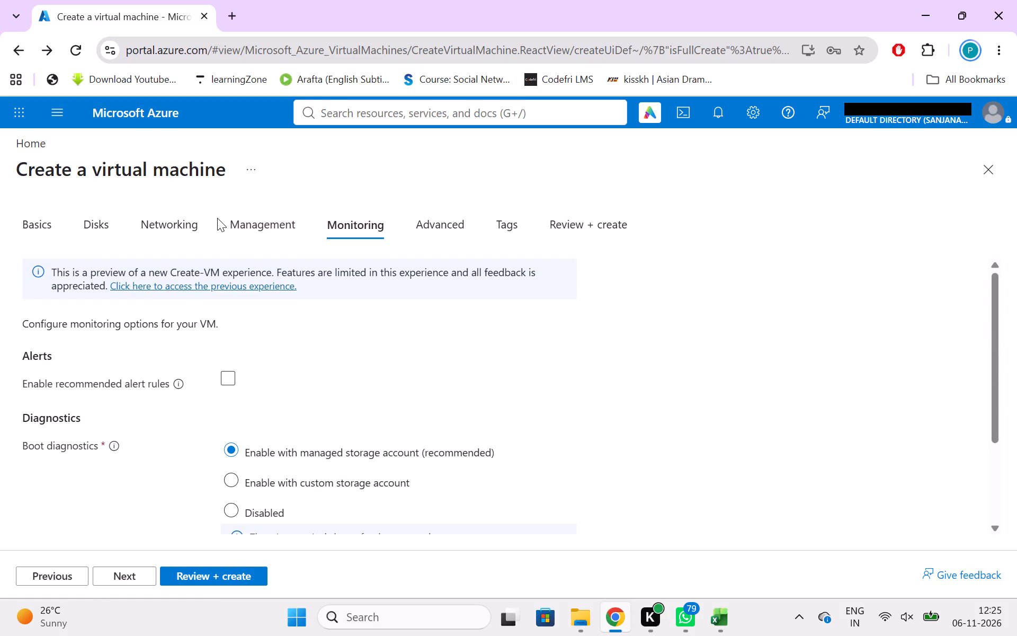
click(192, 220)
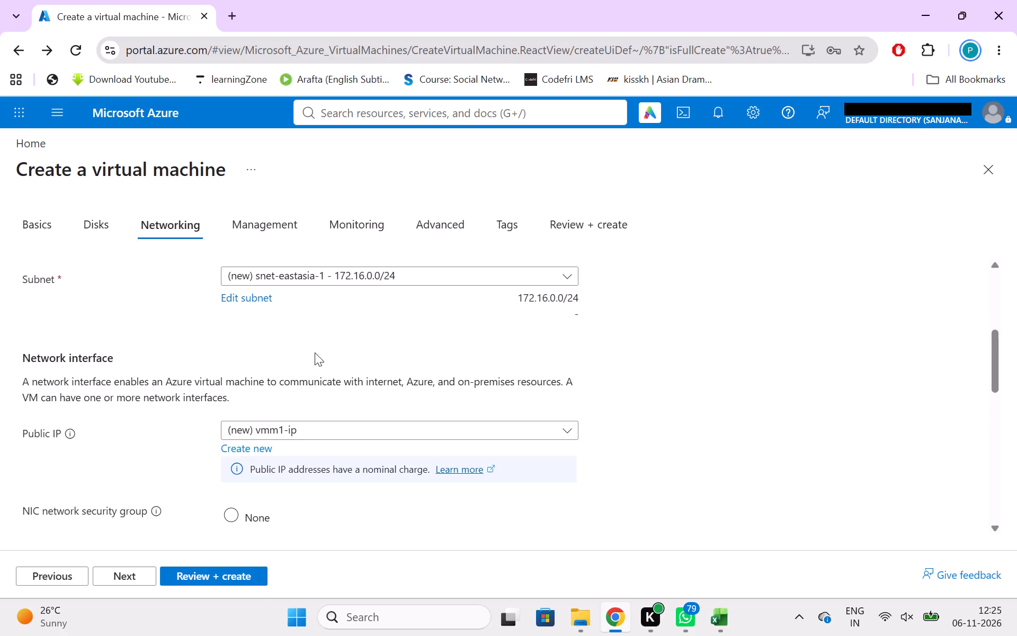
scroll(330, 370, down, 4)
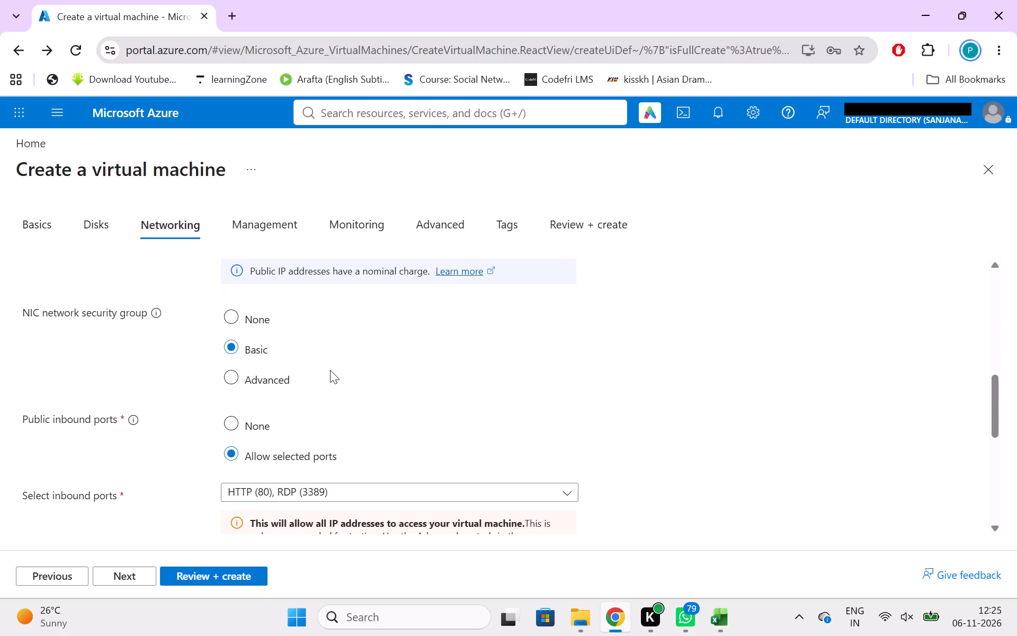
scroll(330, 370, down, 4)
click(356, 226)
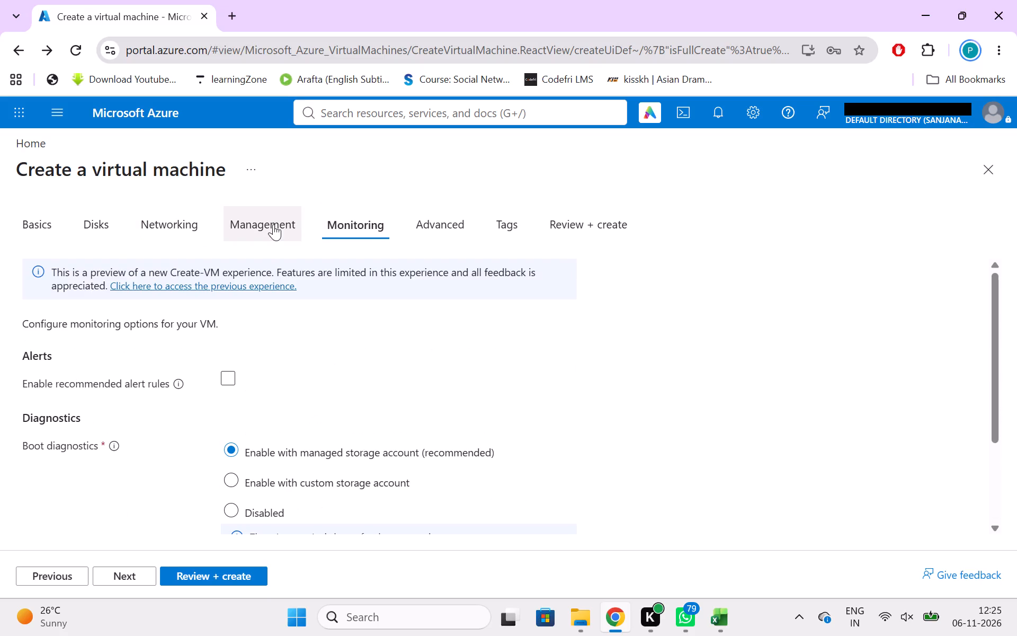
click(273, 224)
click(448, 224)
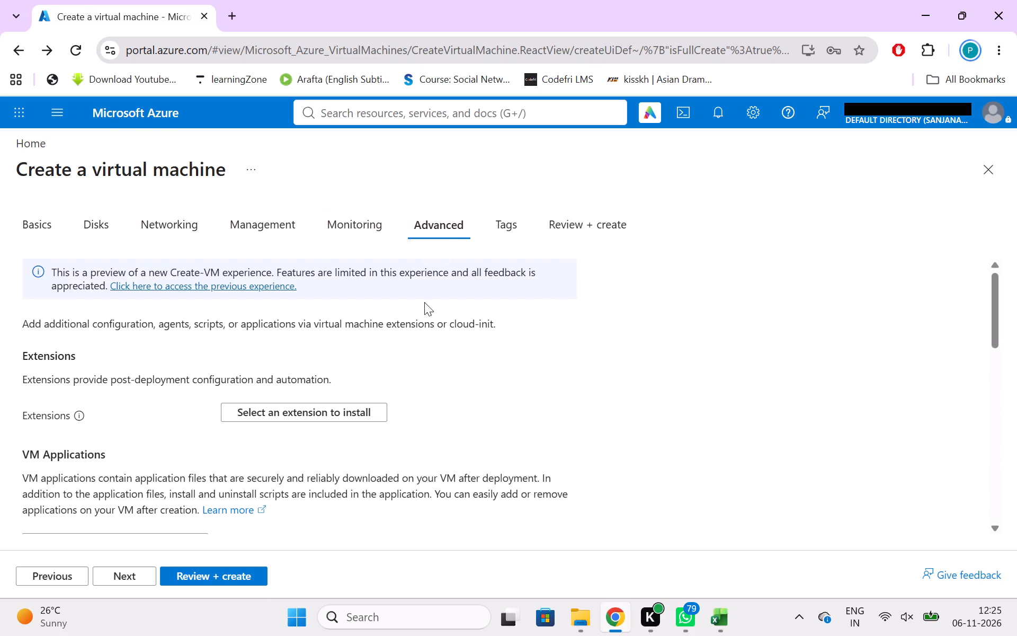
scroll(427, 421, down, 4)
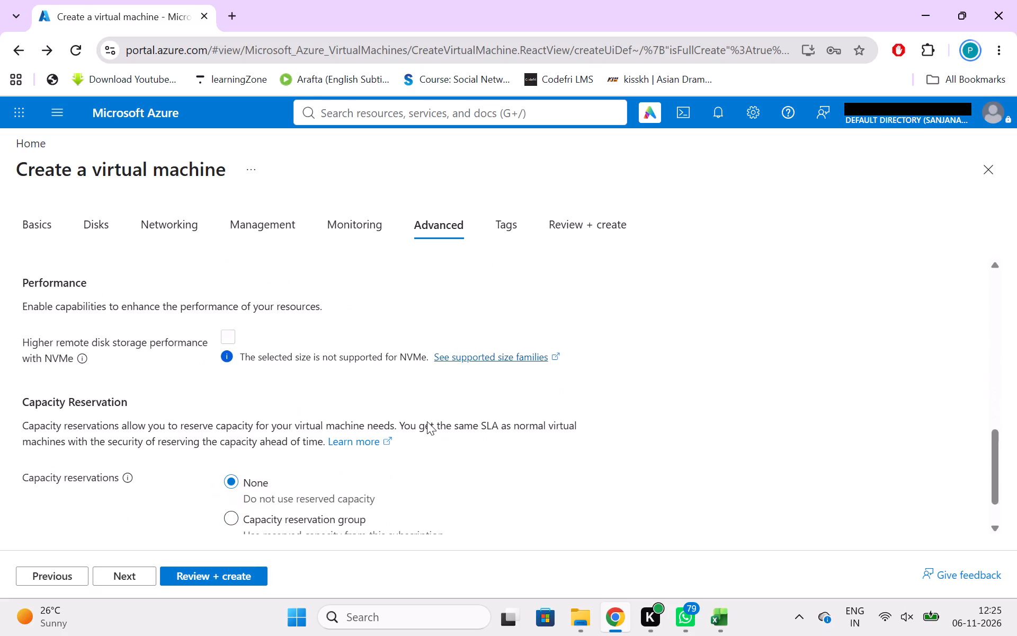
click(145, 224)
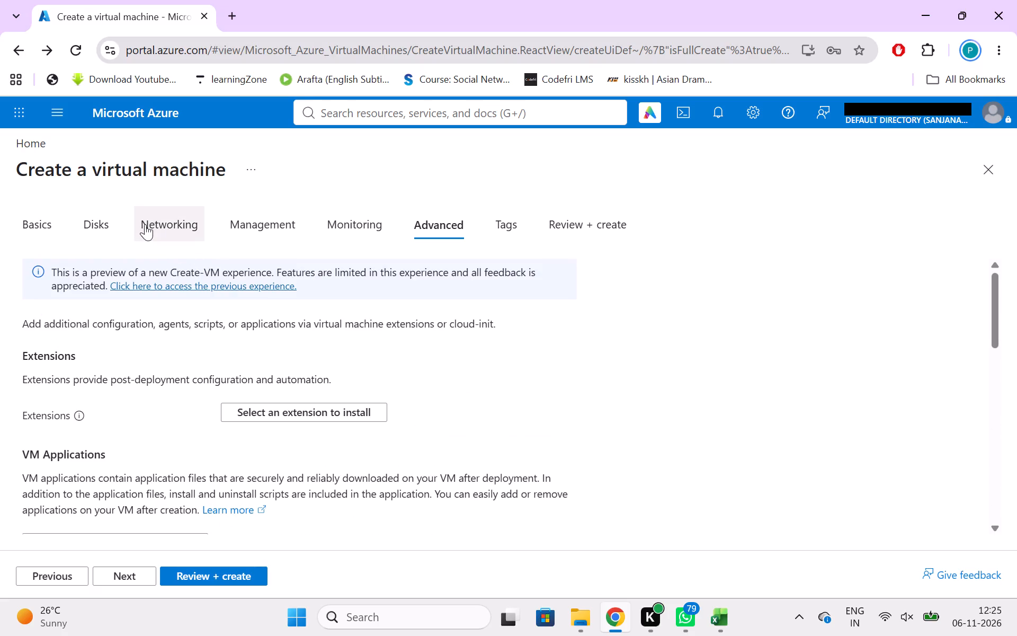
scroll(304, 436, down, 2)
scroll(304, 436, up, 8)
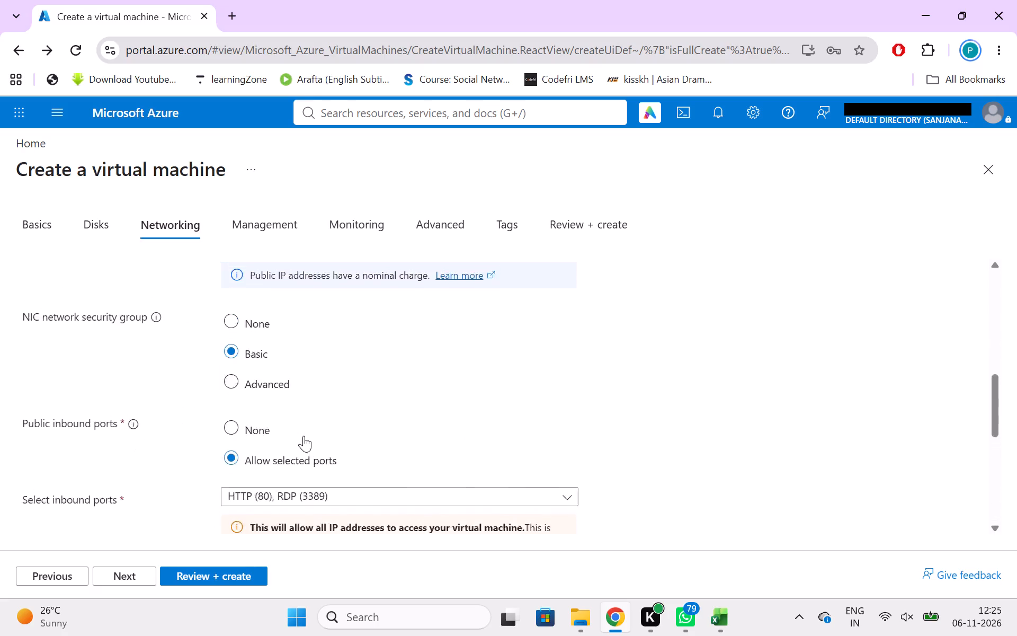
scroll(304, 436, up, 4)
click(252, 205)
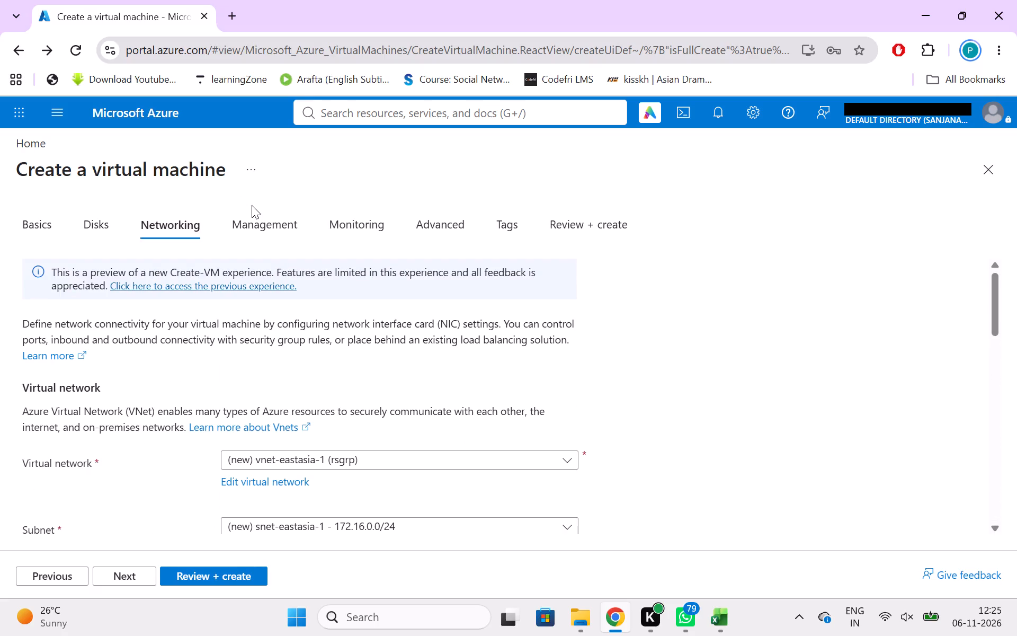
click(258, 218)
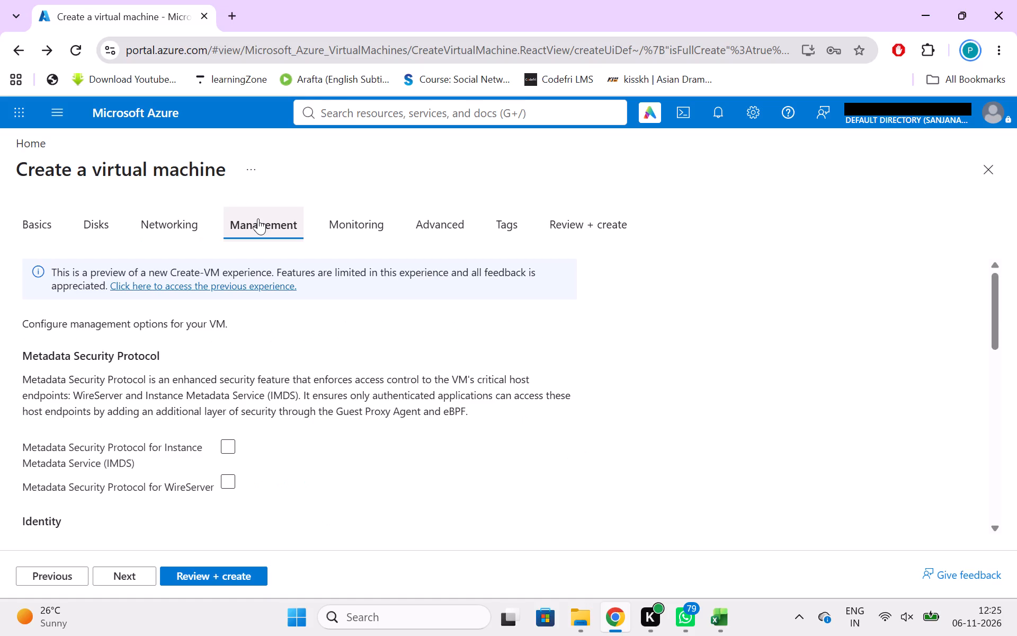
Set the public IP of vmm1's network interface to None.
click(169, 225)
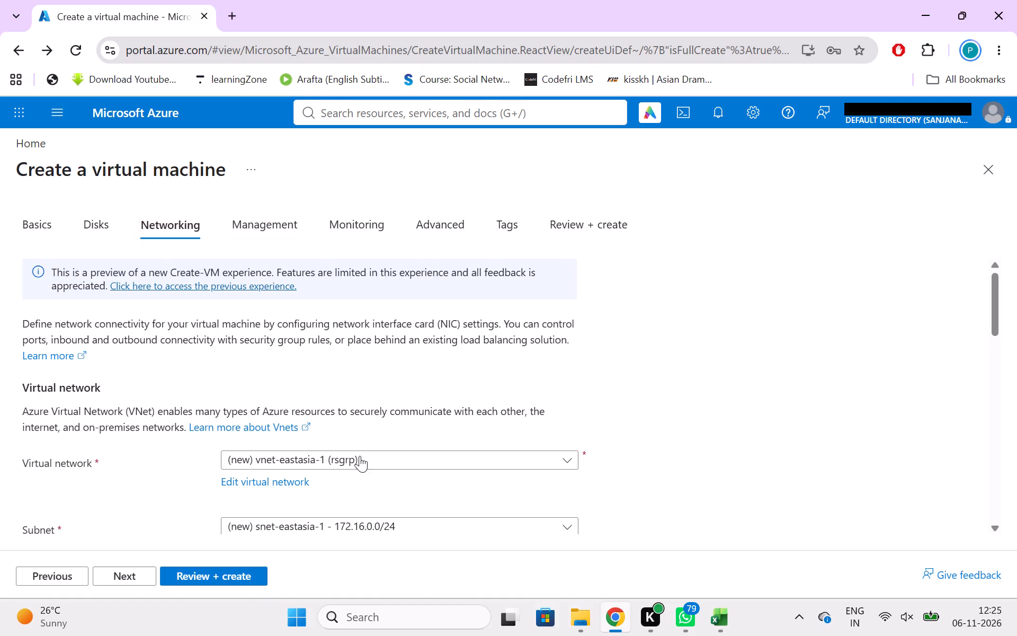
scroll(360, 456, down, 4)
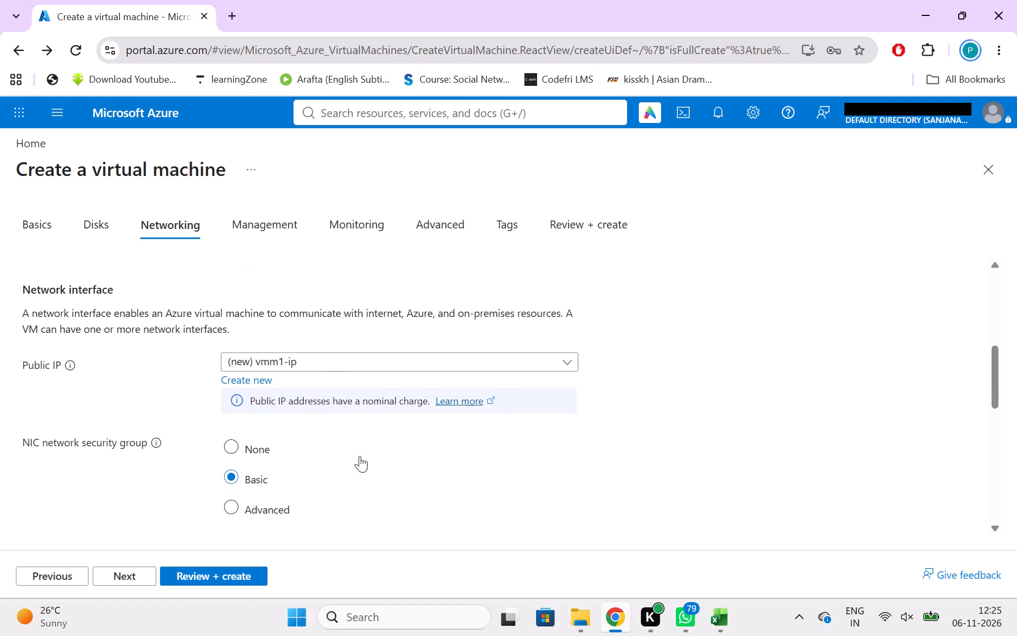
scroll(360, 456, down, 1)
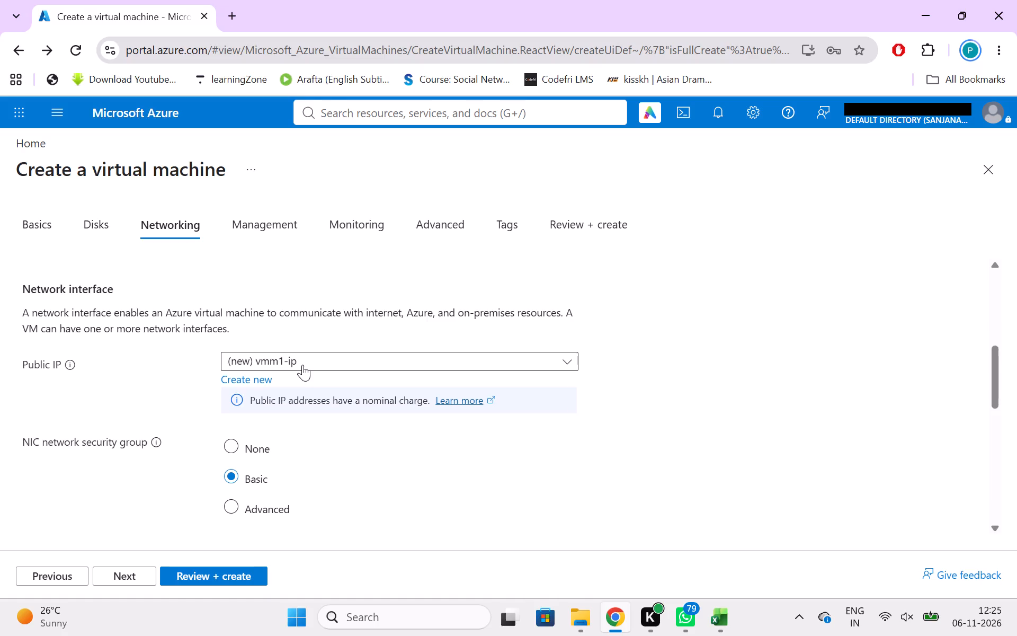
click(302, 365)
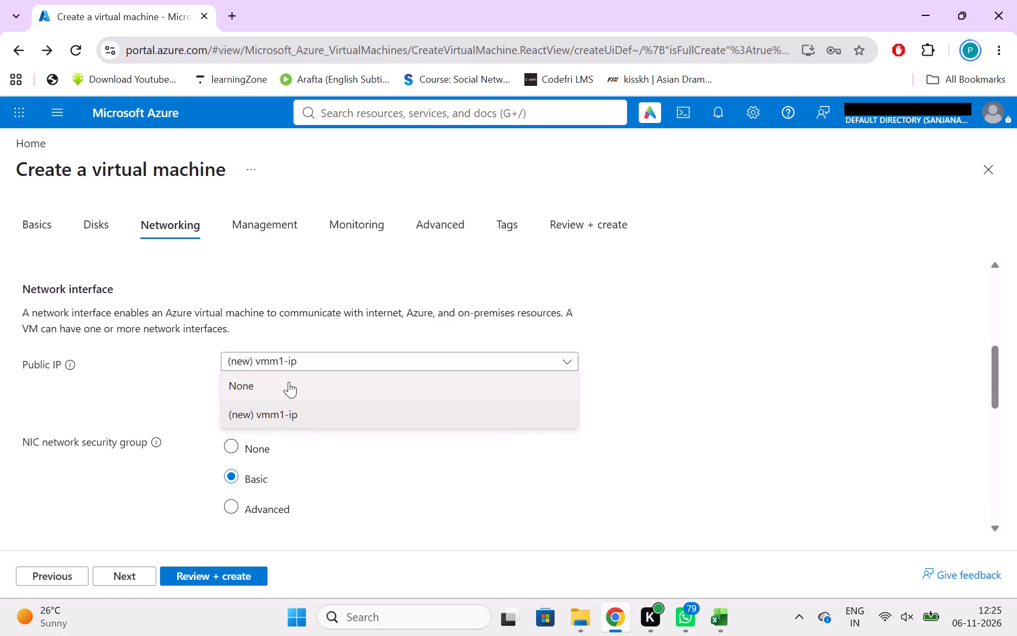
click(289, 382)
click(431, 460)
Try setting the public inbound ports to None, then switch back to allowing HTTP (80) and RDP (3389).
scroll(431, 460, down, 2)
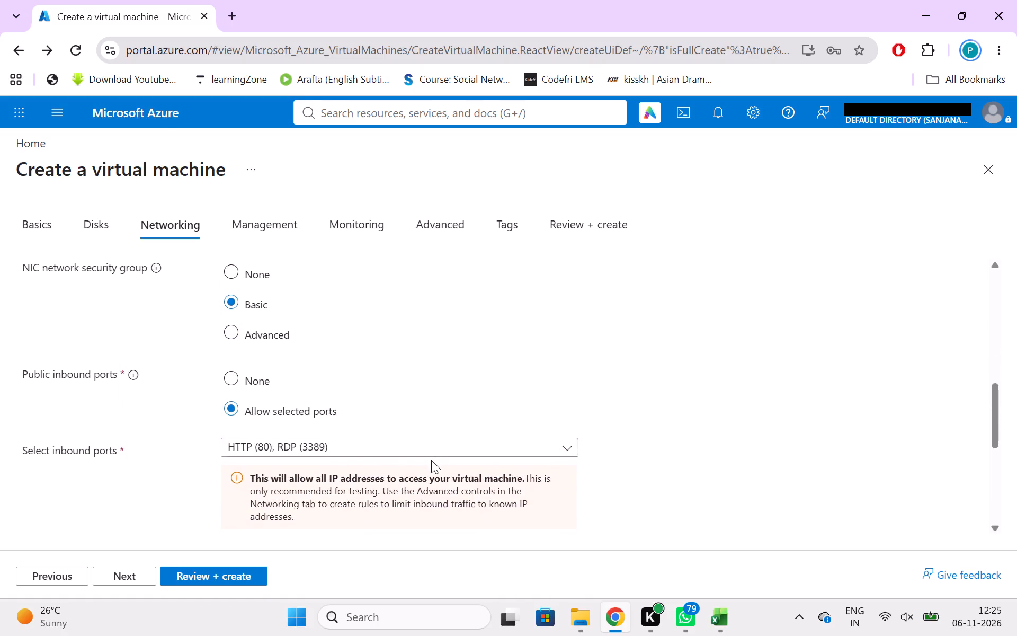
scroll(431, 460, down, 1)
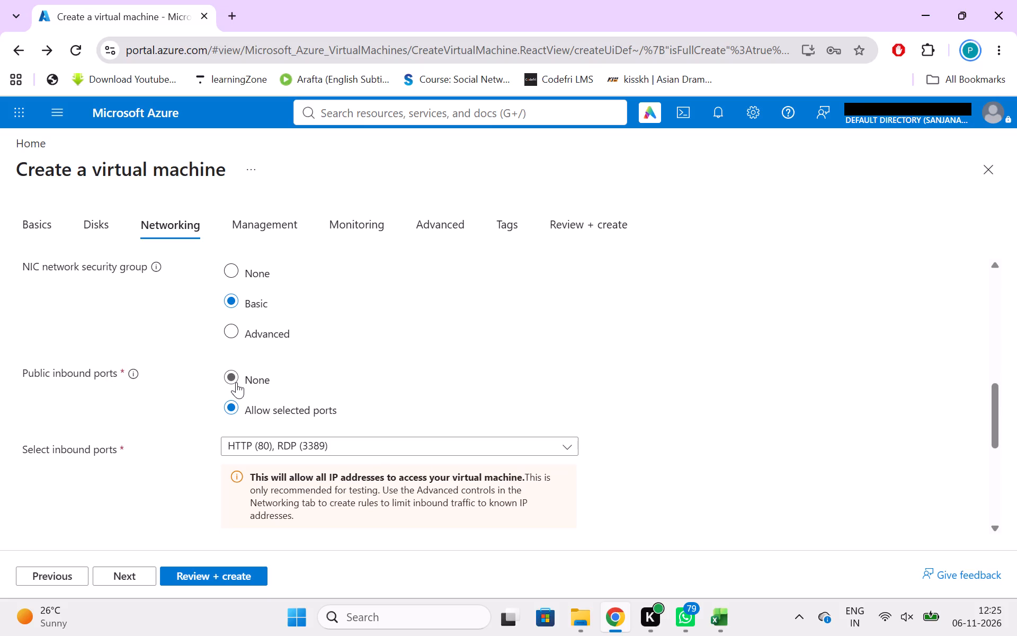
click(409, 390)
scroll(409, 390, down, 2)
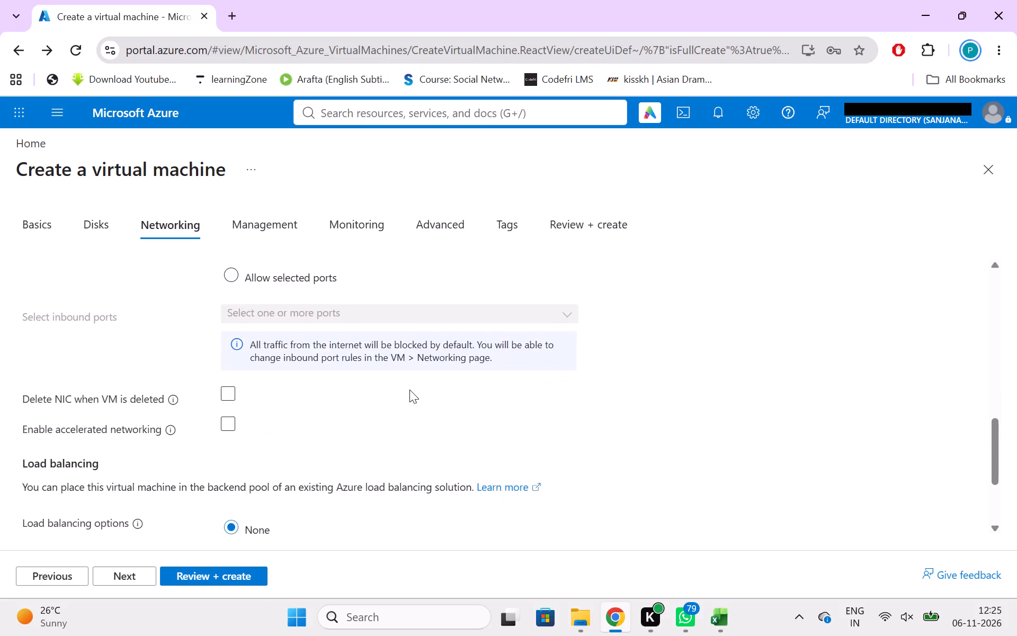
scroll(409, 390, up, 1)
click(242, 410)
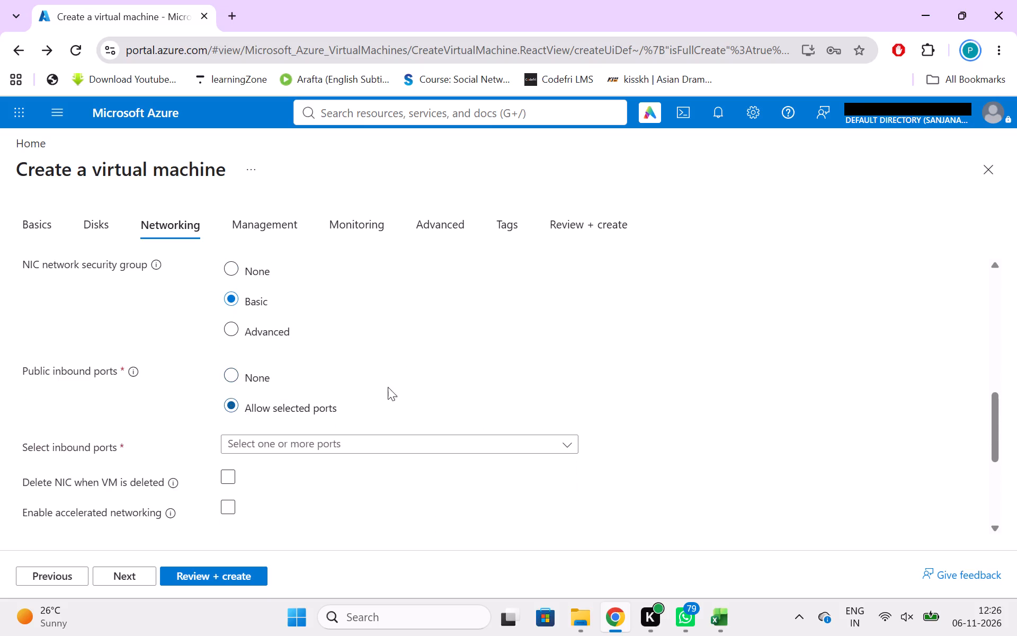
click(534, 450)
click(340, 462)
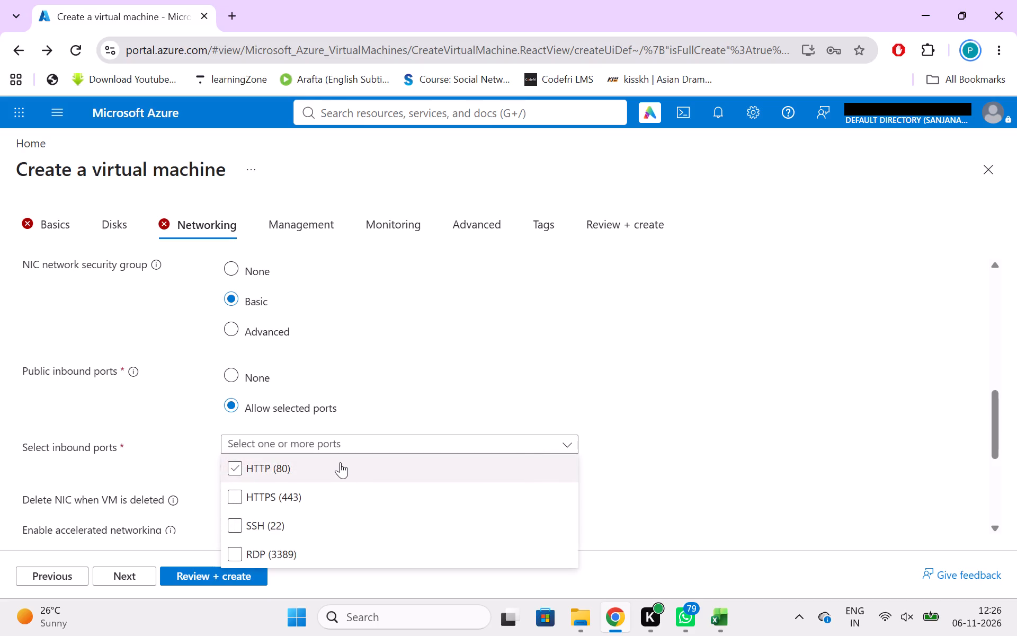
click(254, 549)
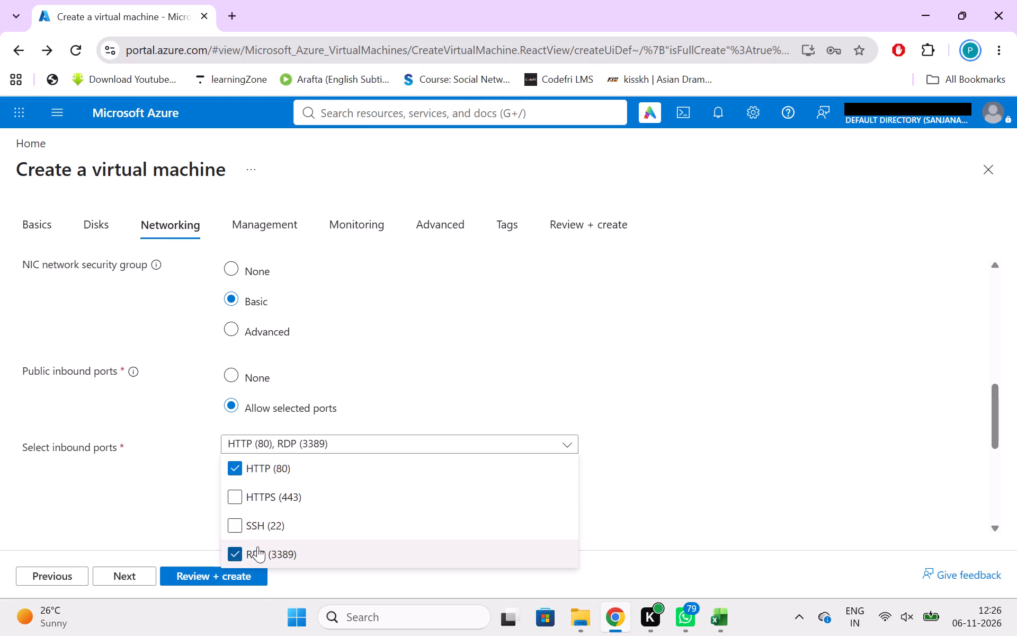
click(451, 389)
Check the remaining networking options, validate the configuration and create the virtual machine vmm1.
scroll(451, 389, down, 2)
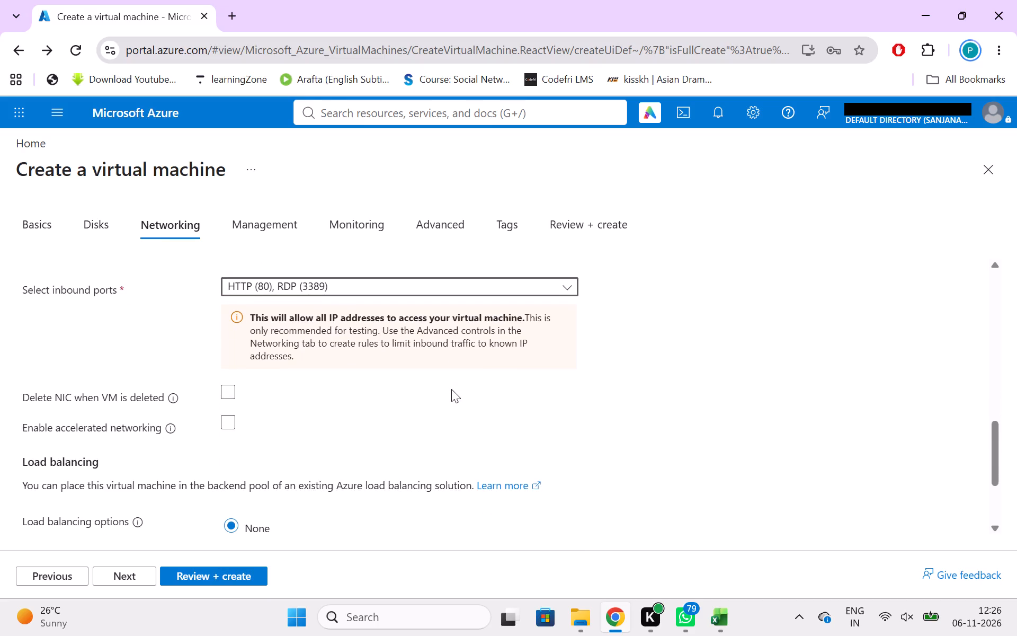
scroll(451, 389, down, 3)
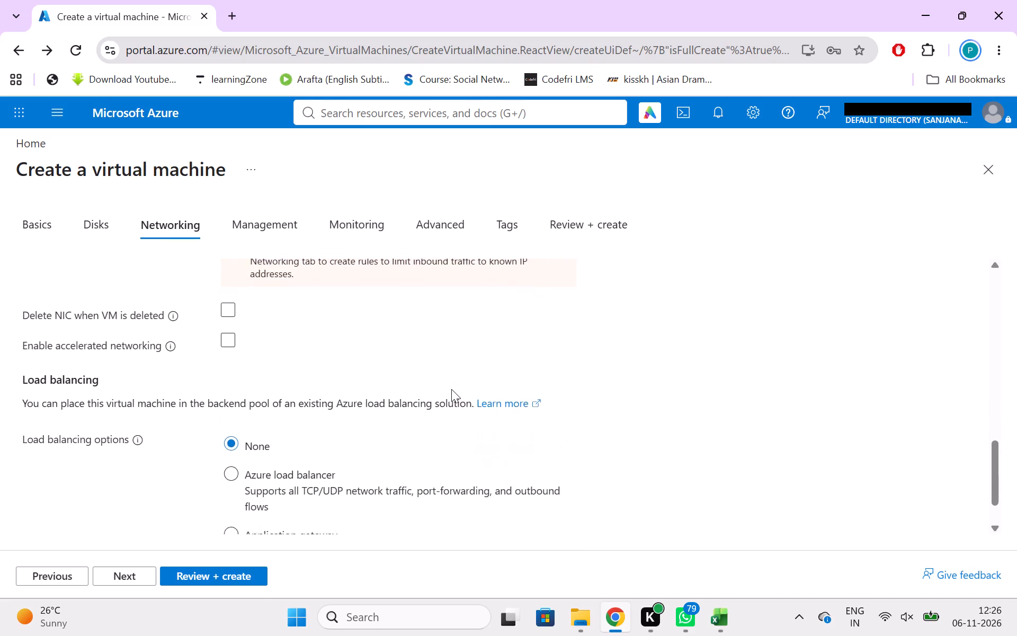
scroll(451, 389, down, 1)
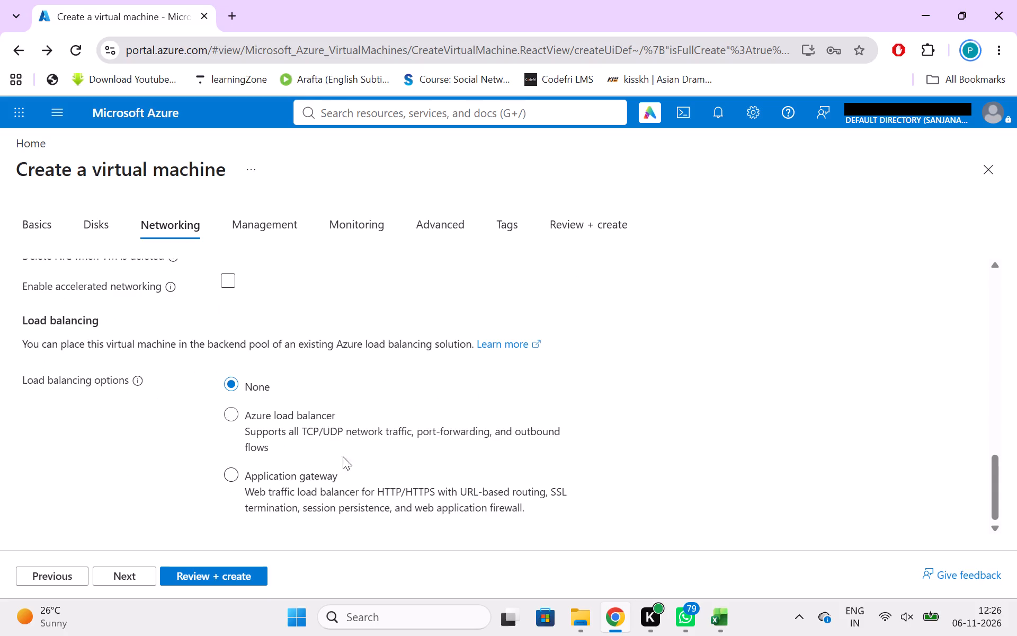
click(233, 582)
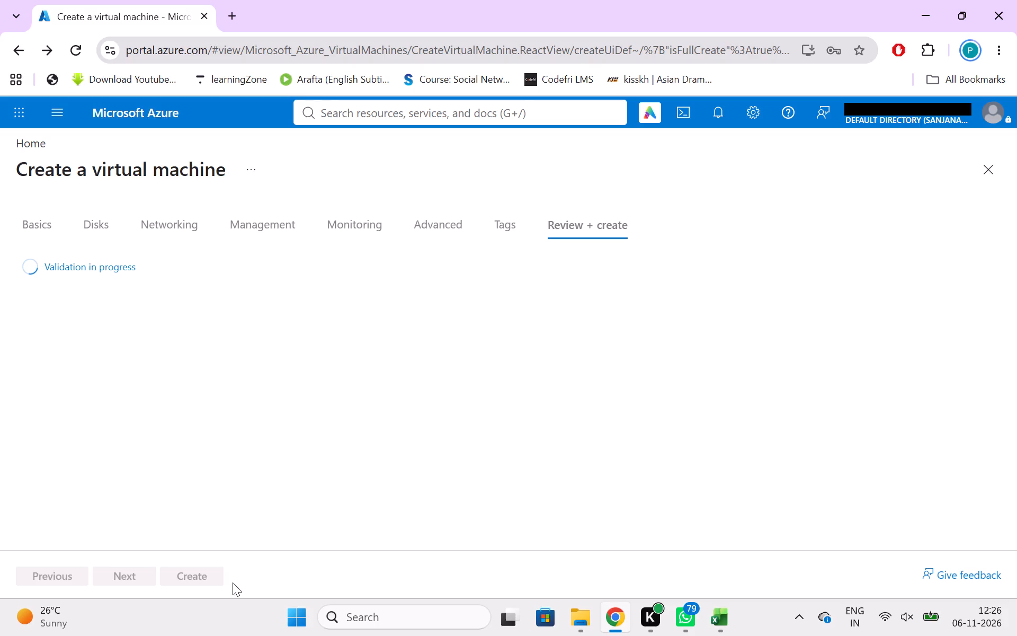
click(197, 581)
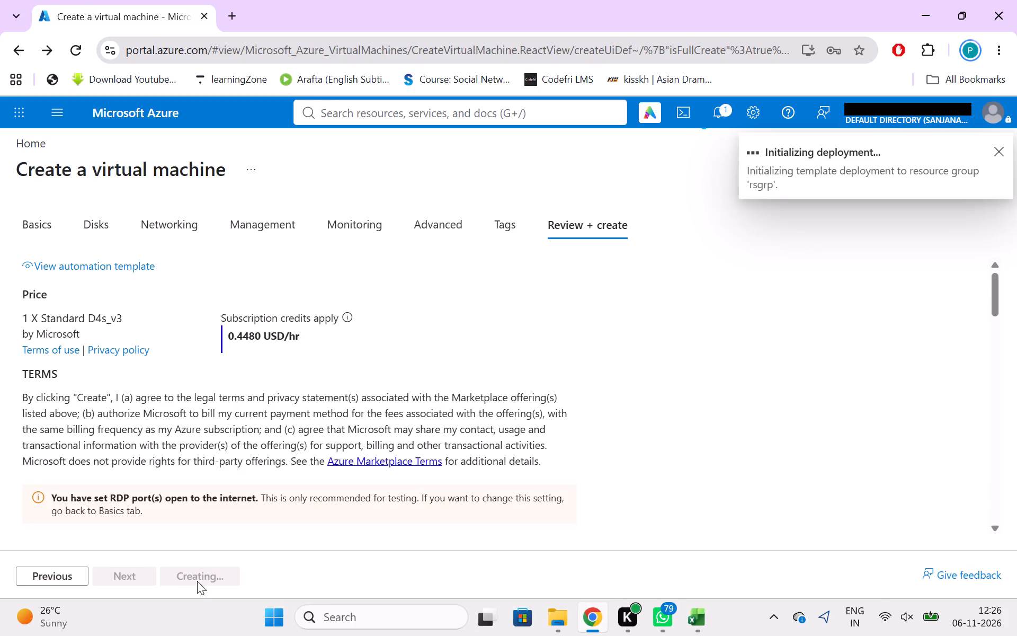
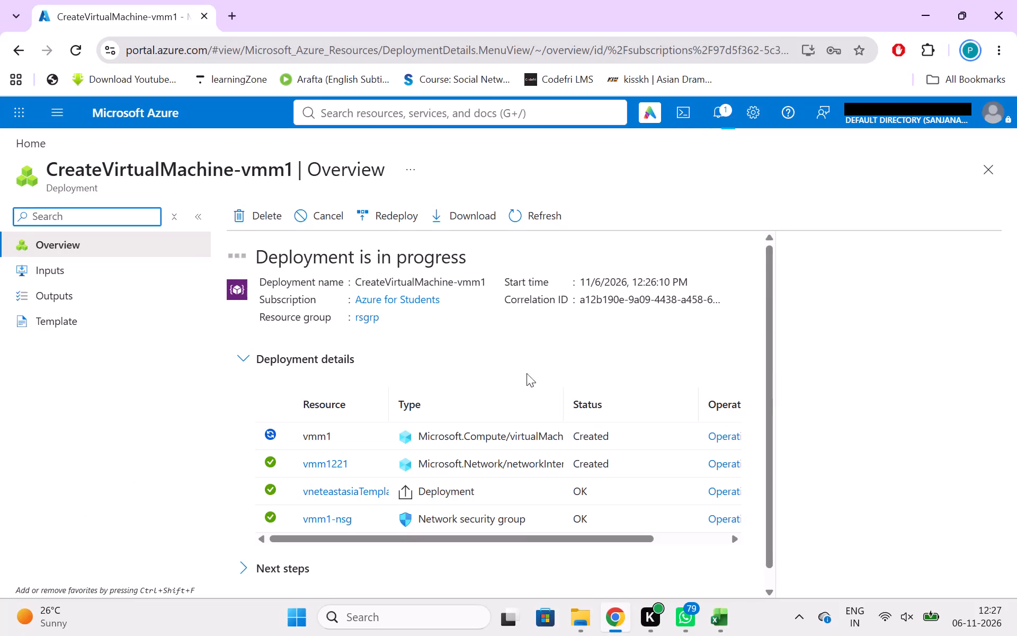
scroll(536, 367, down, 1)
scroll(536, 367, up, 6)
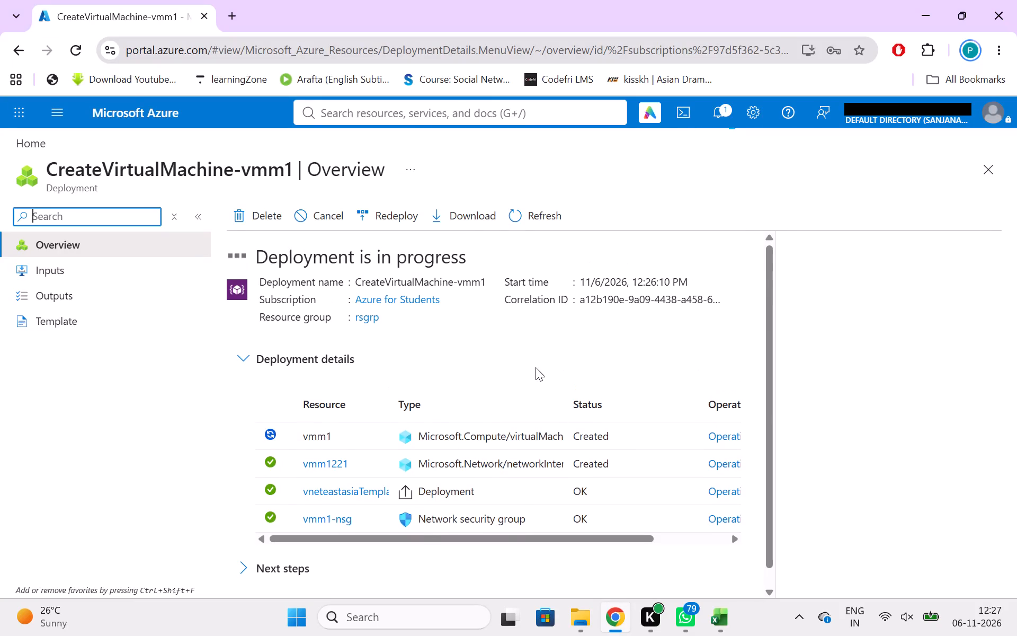
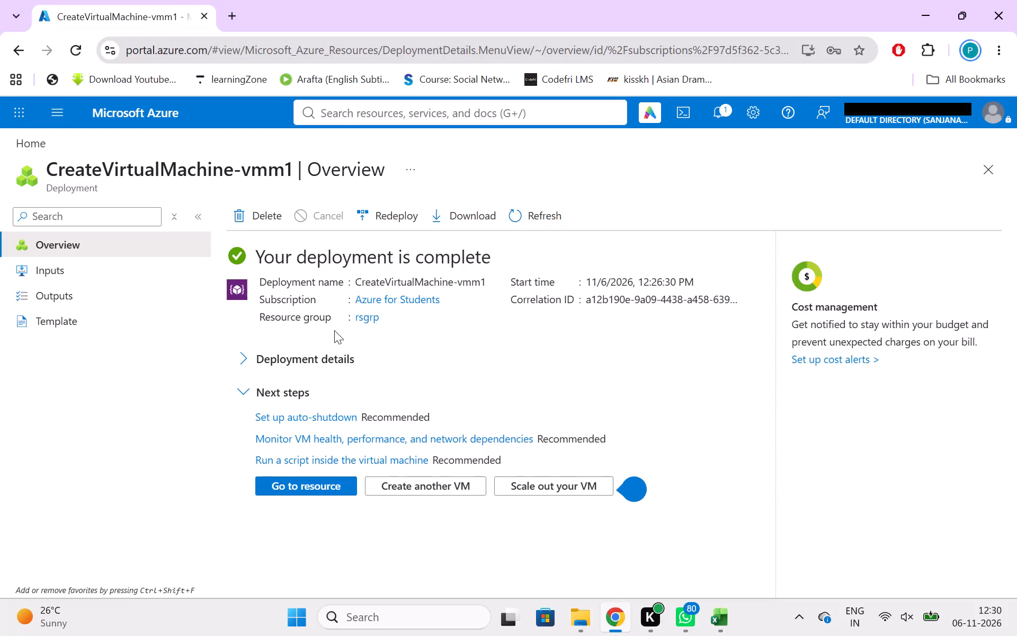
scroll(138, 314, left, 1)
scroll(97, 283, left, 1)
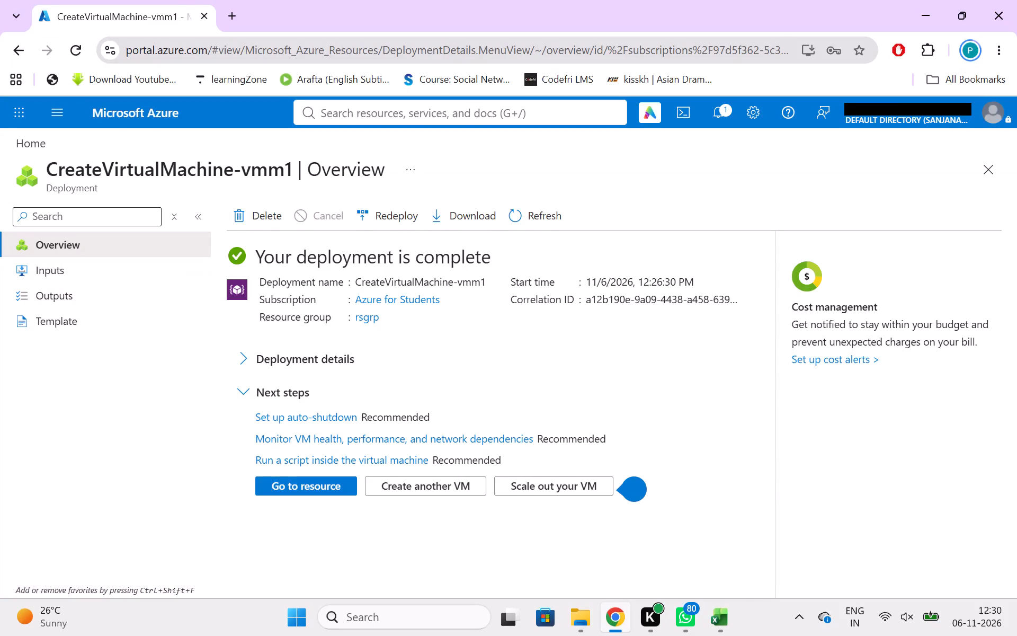
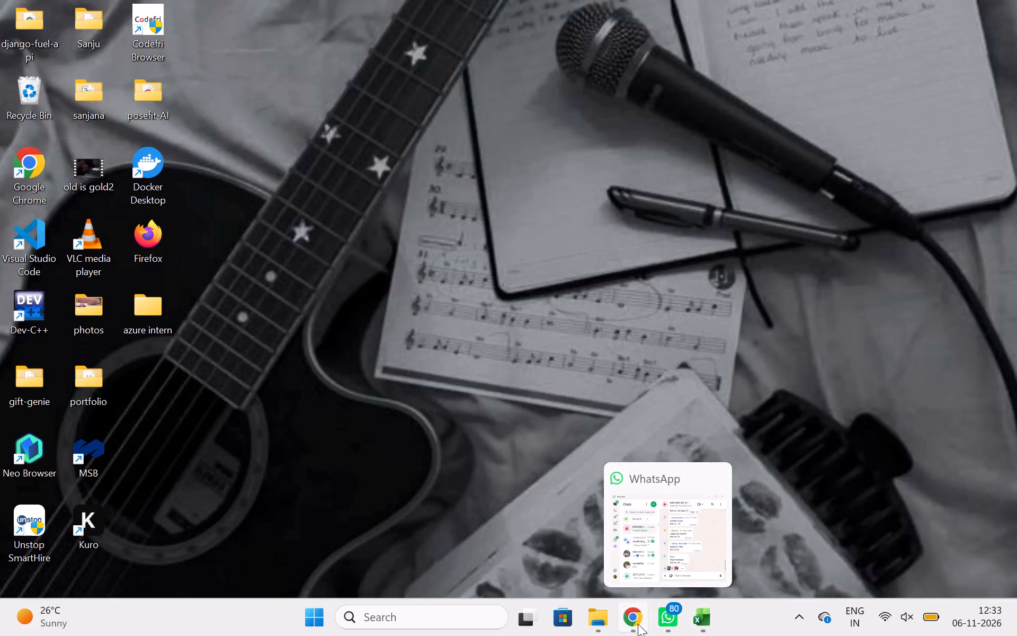
Switch to Google Chrome to bring back the Azure portal with the vmm1 virtual machine deployment.
click(641, 554)
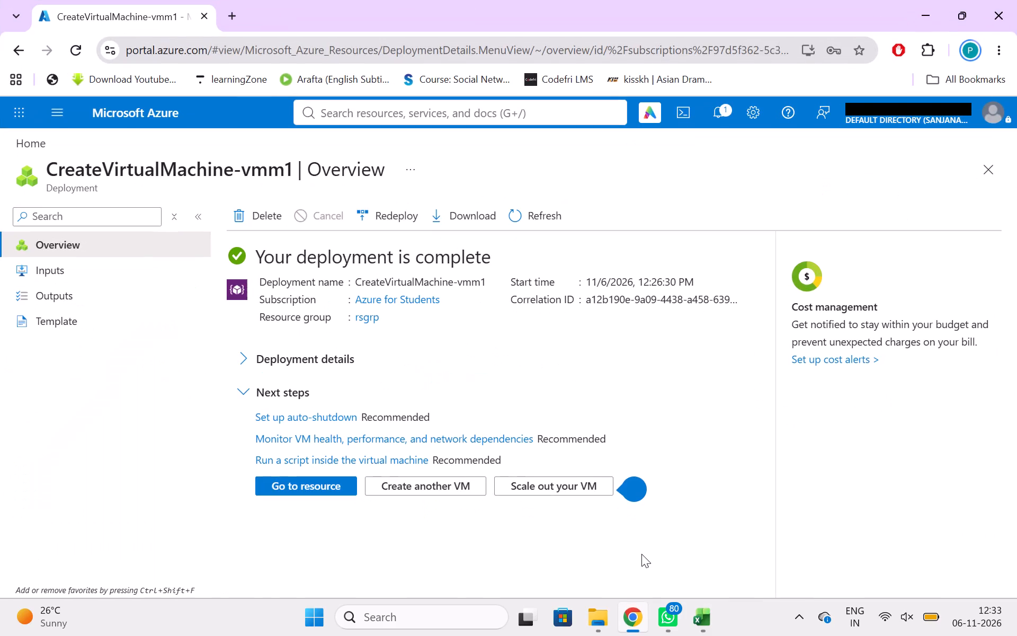
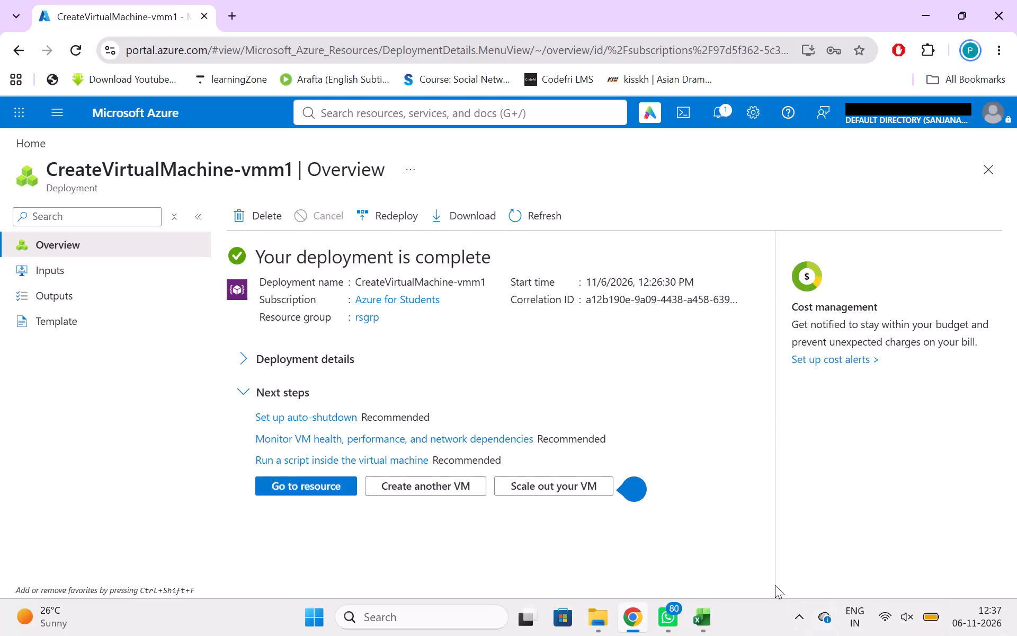
Switch from the completed vmm1 deployment page to the open Excel window.
click(706, 623)
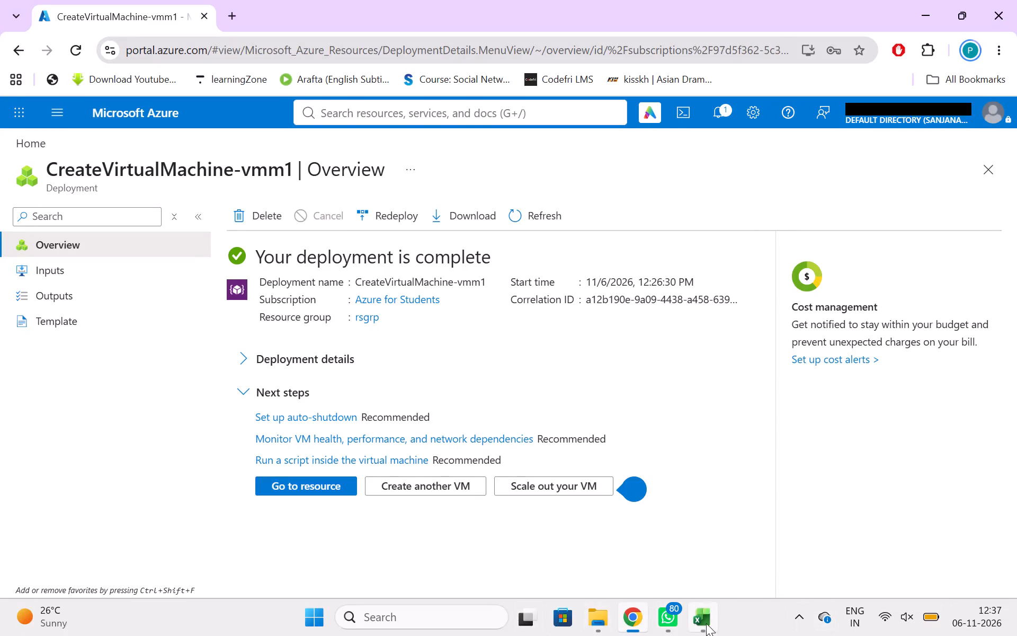
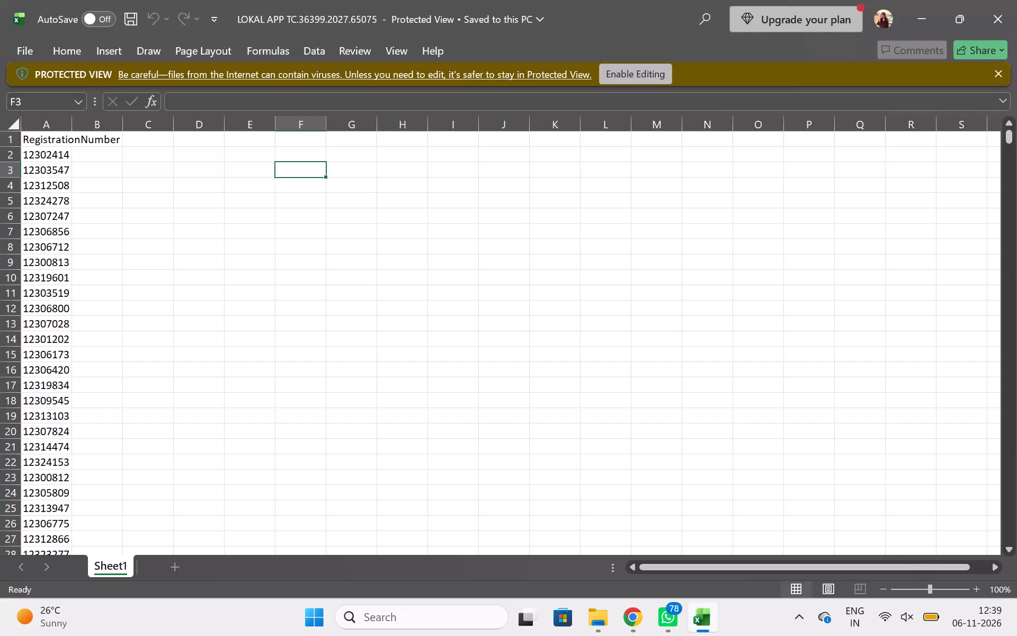
Switch from Excel back to Chrome with the vmm1 deployment overview page.
click(637, 627)
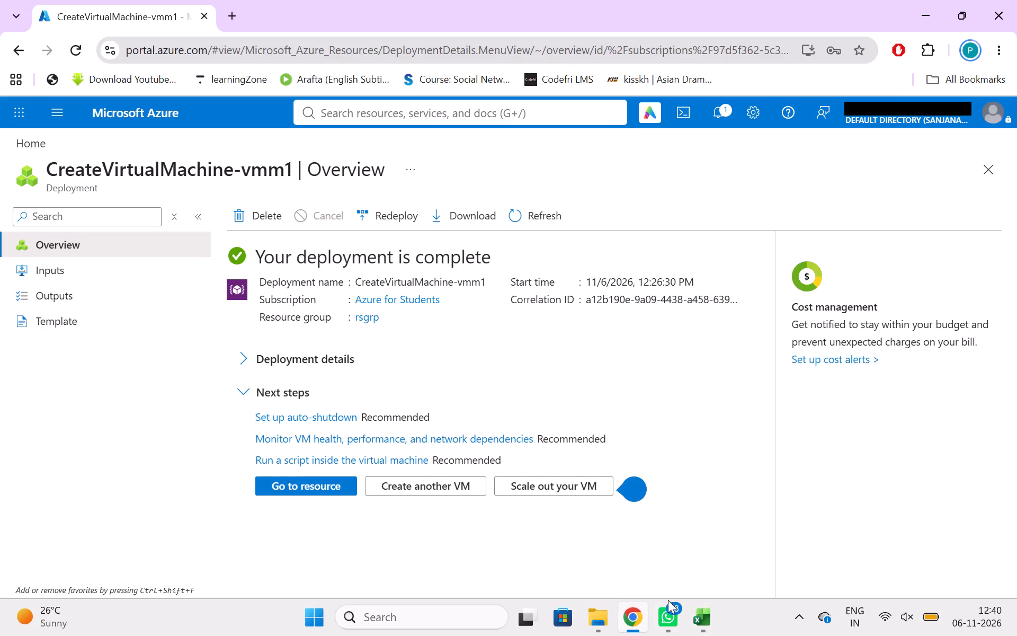
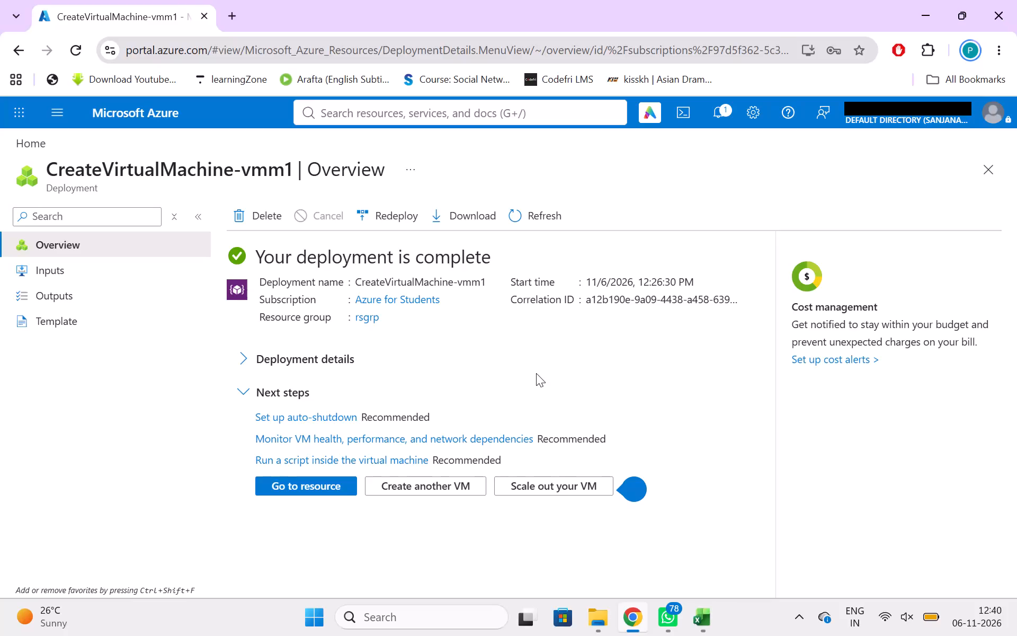
Return to the Azure home page and open the rsgrp resource group from the resource groups list.
click(536, 373)
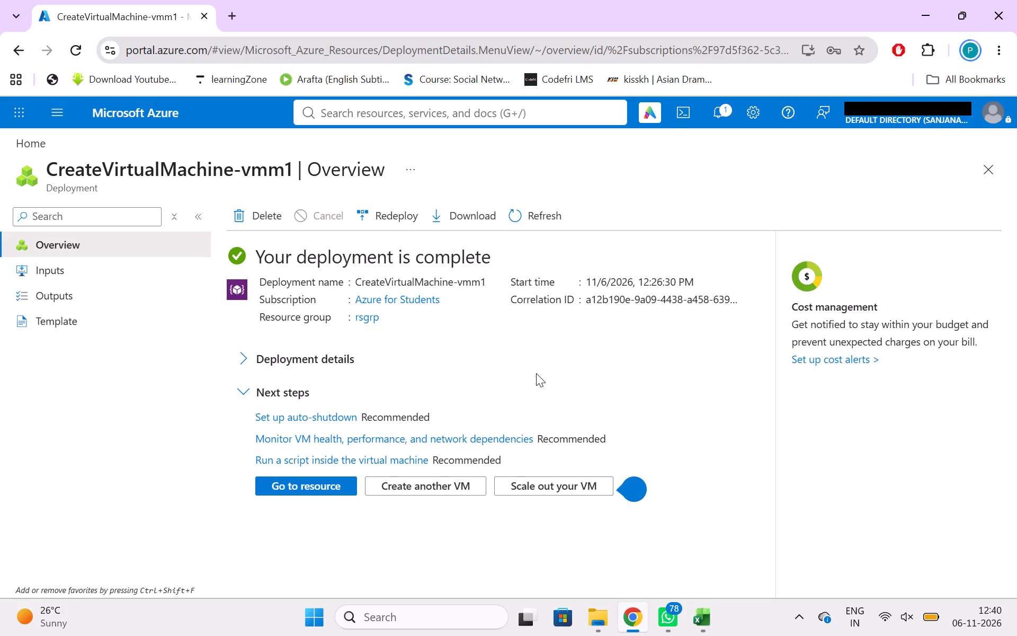
click(49, 142)
click(29, 140)
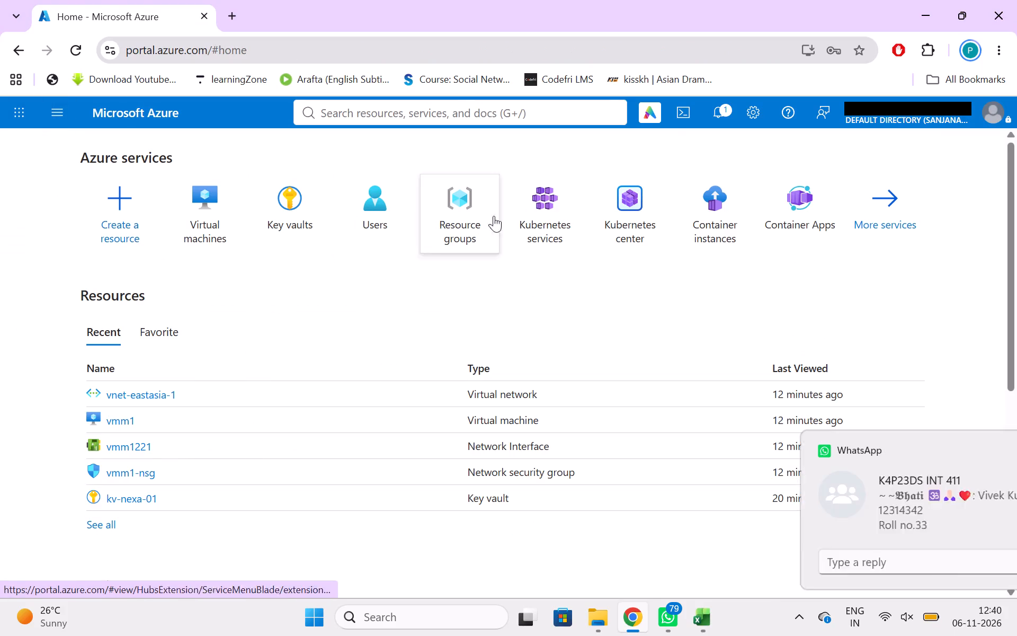
click(470, 218)
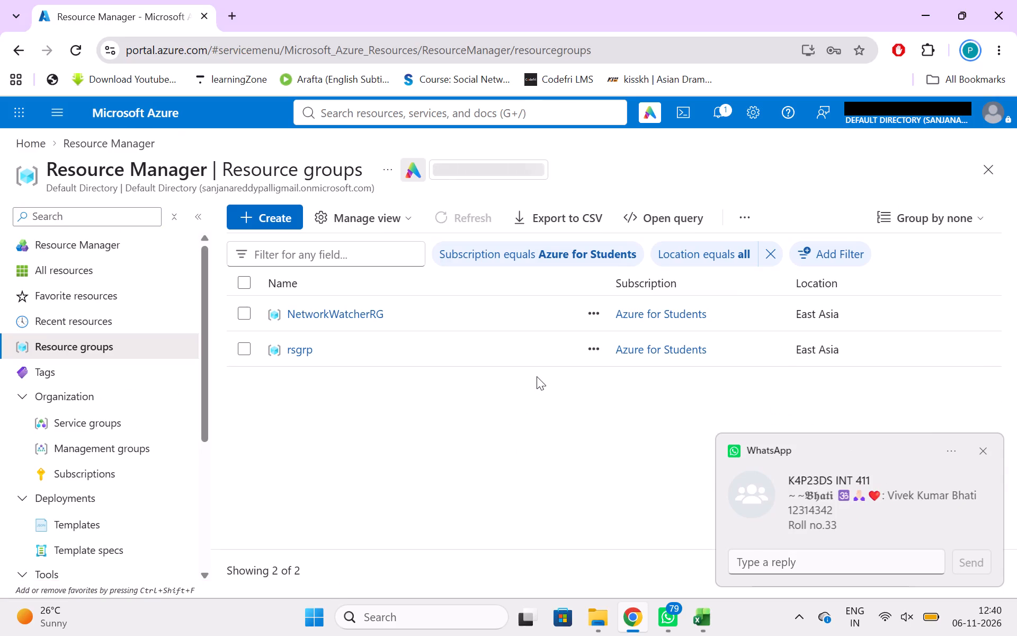
click(243, 351)
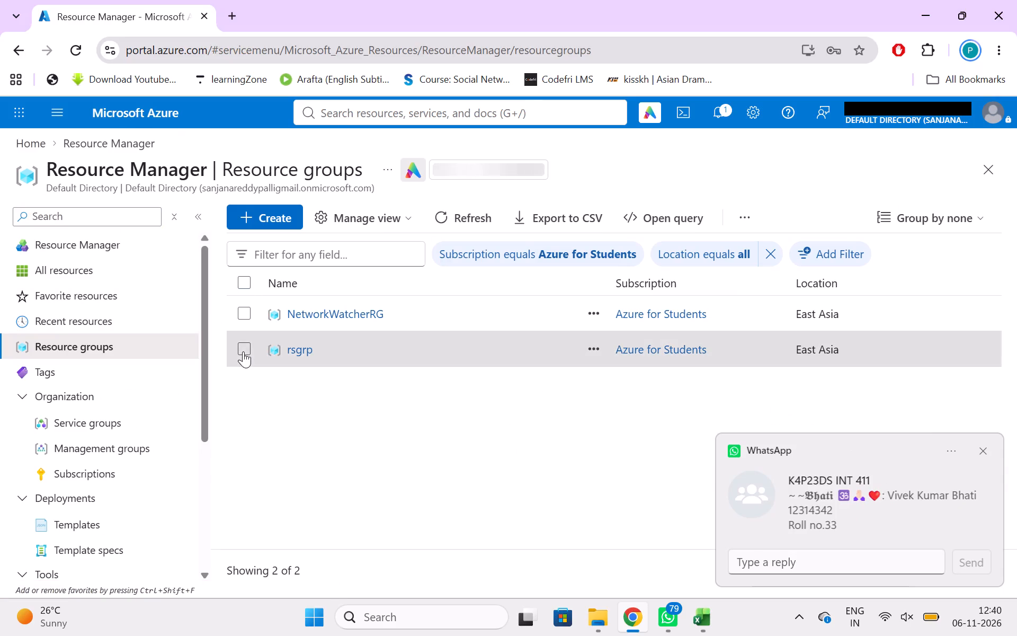
click(296, 351)
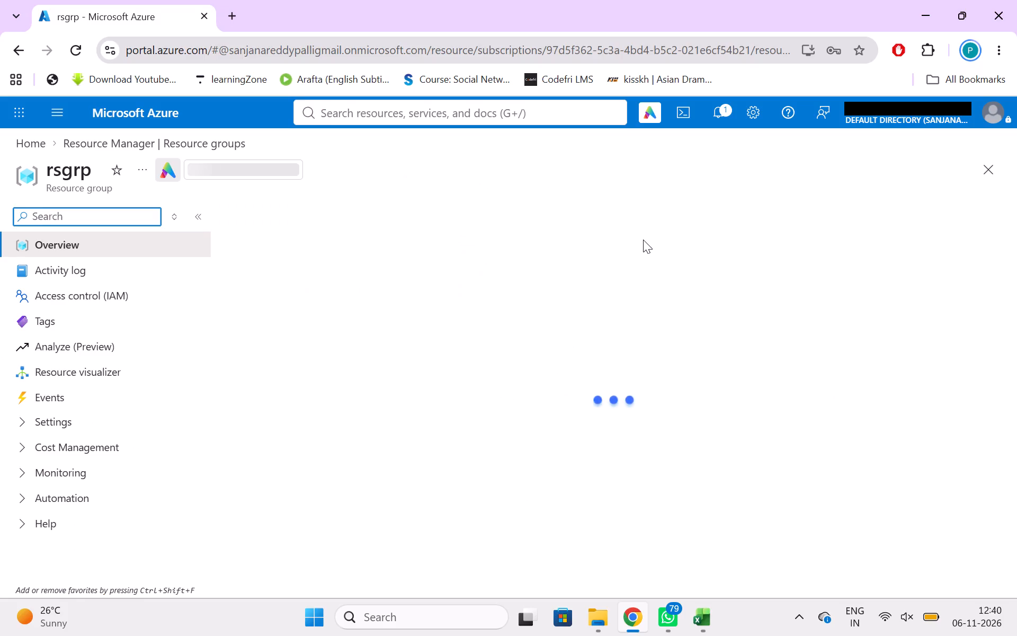
Delete the resource group rsgrp with all its dependent resources, entering rsgrp as the confirmation name.
click(448, 313)
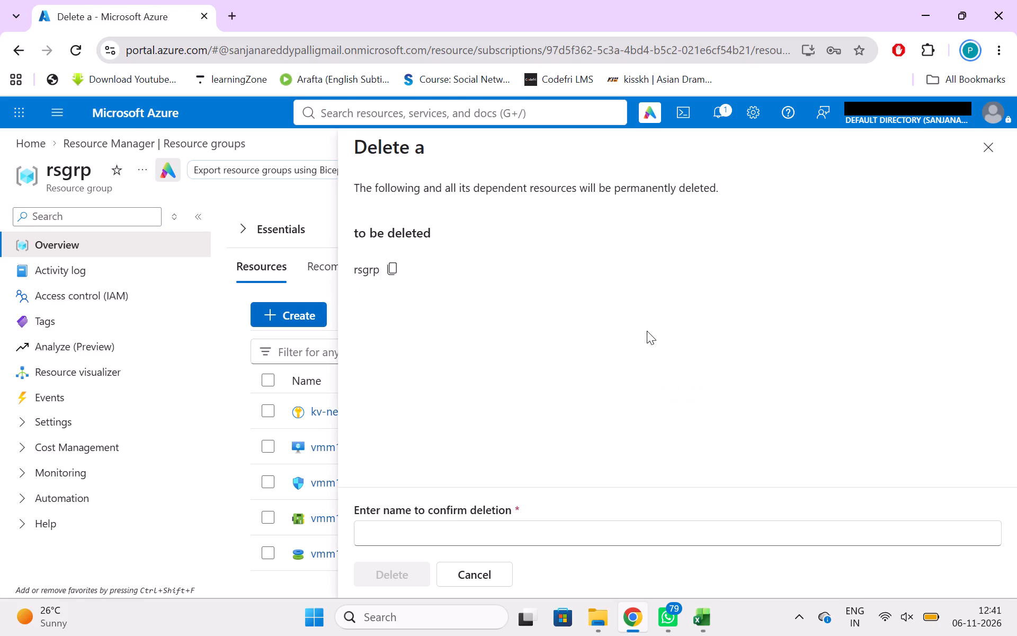
click(421, 269)
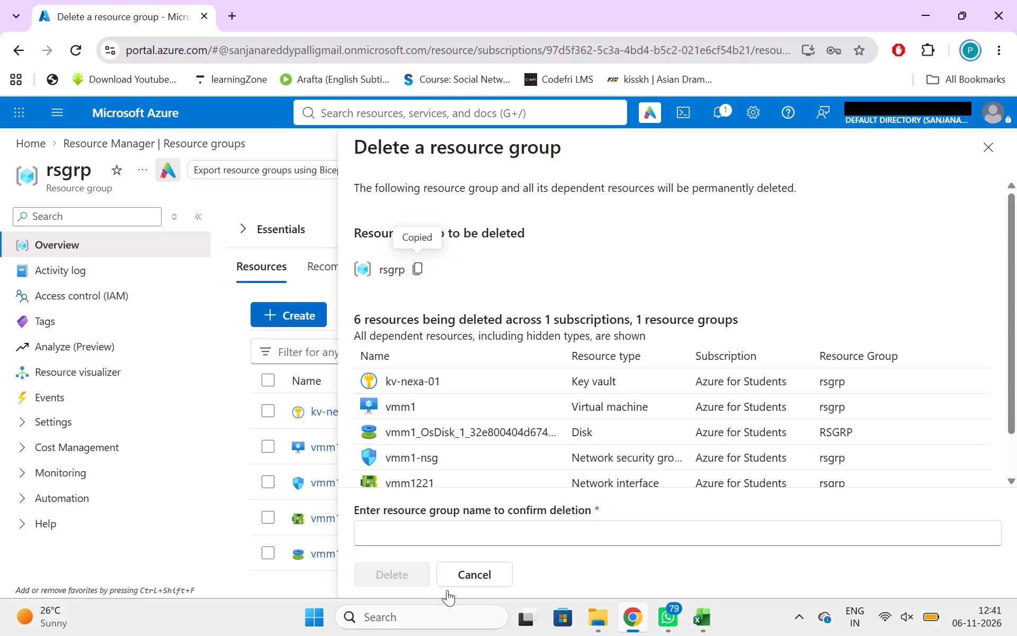
click(410, 529)
key(ctrl+v)
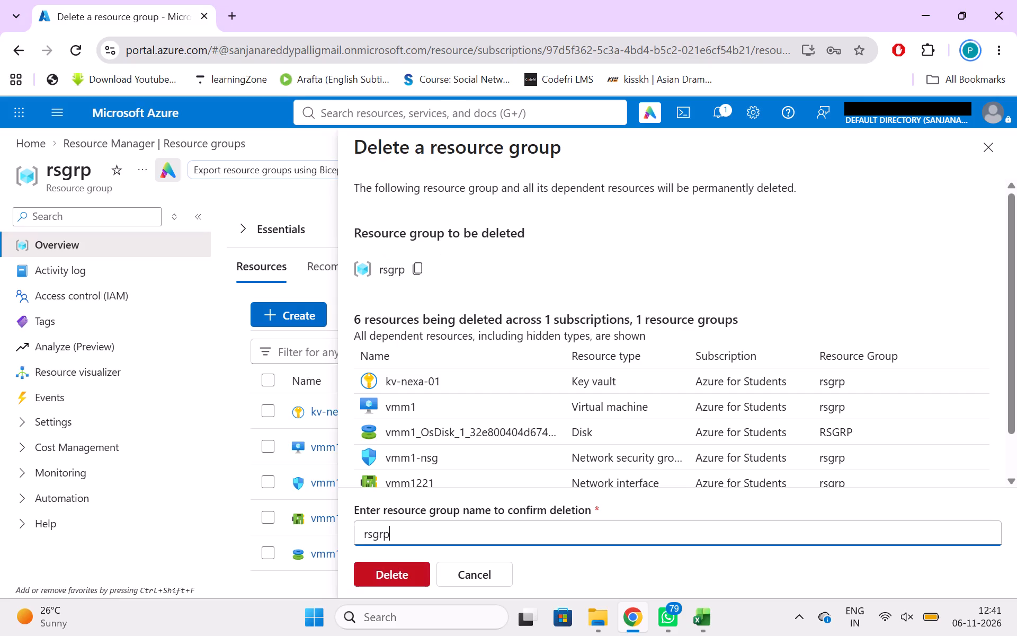
click(400, 570)
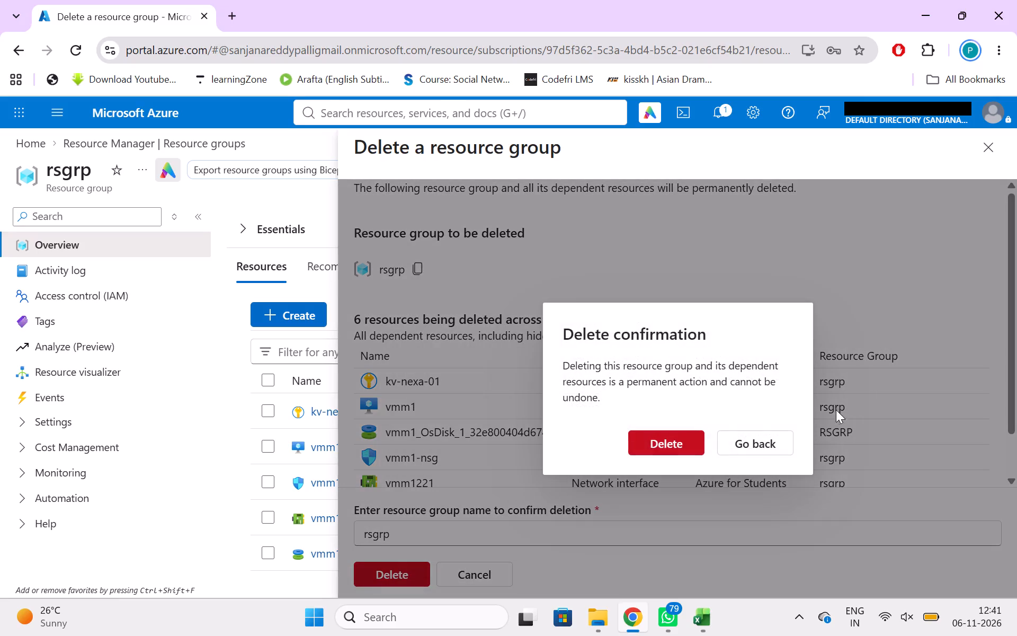
click(676, 438)
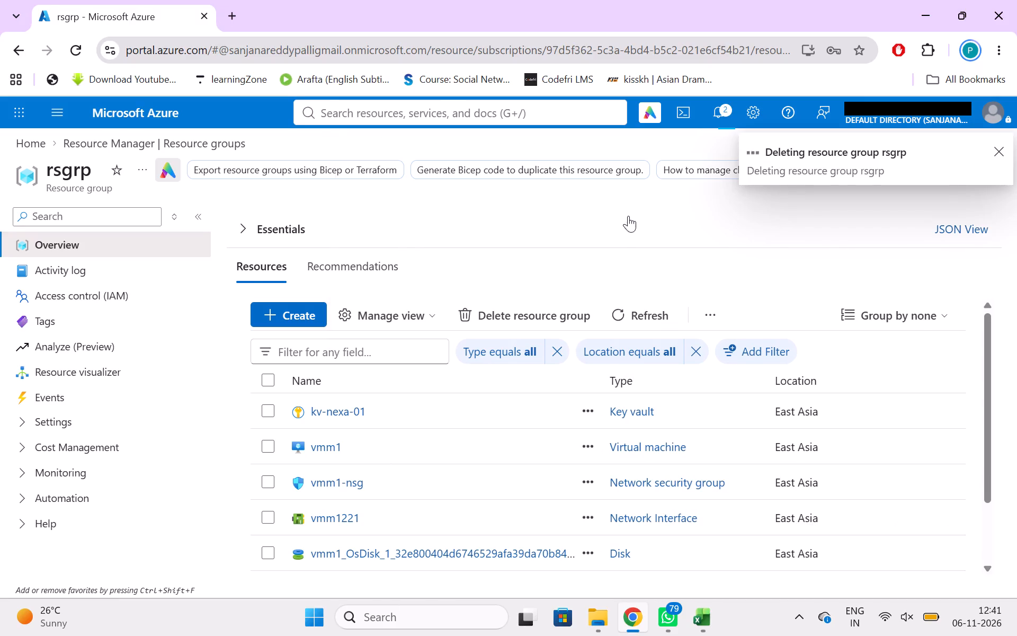
Select the kv-nexa-01 key vault and submit the deletion of resource group rsgrp again, confirming with the name rsgrp.
click(260, 412)
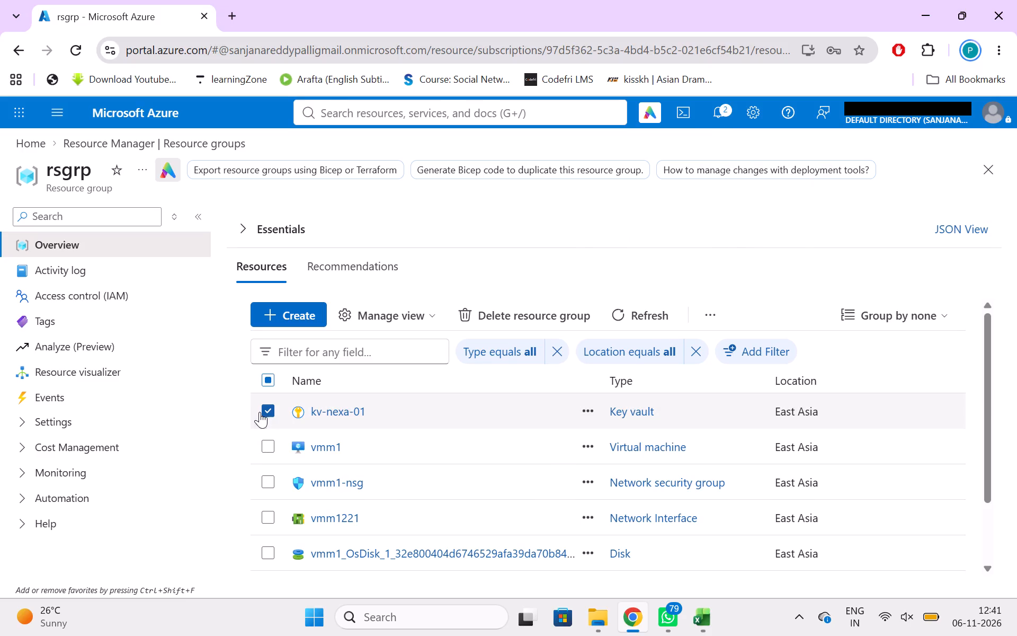
click(502, 323)
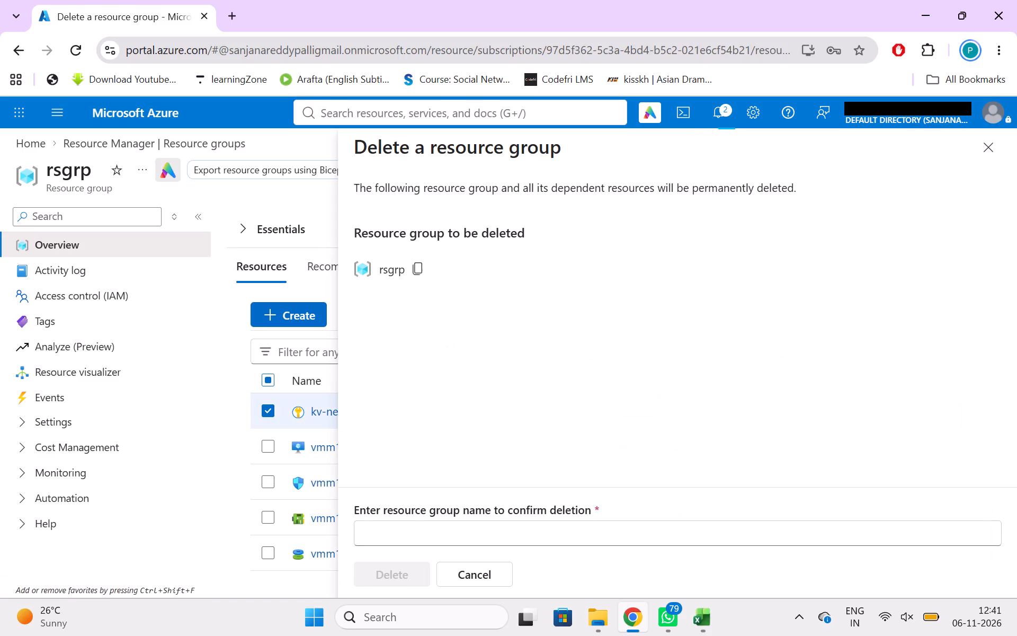
click(413, 273)
click(421, 537)
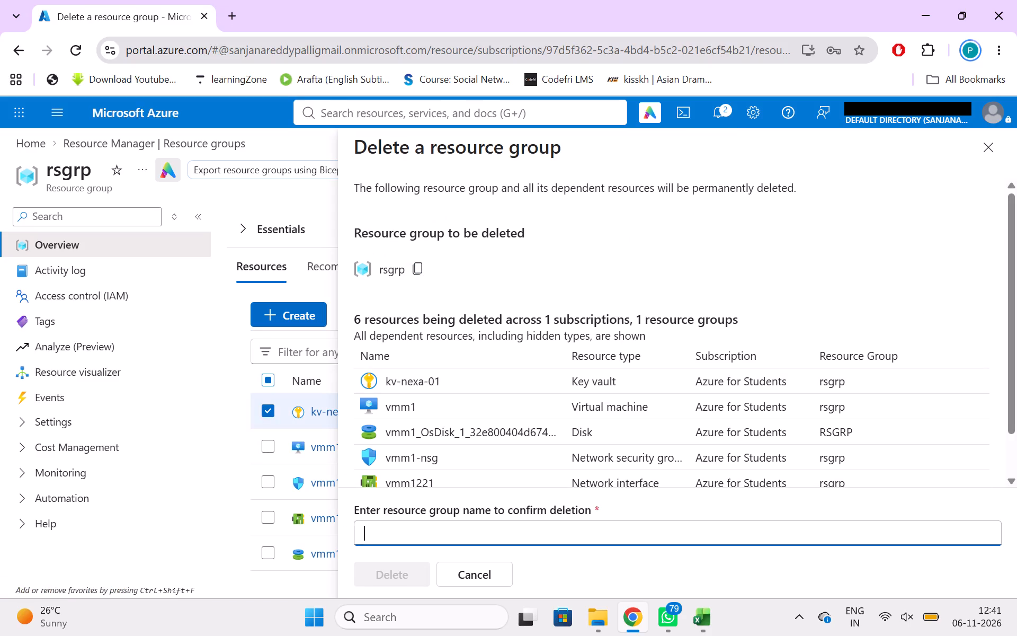
key(ctrl+v)
click(405, 571)
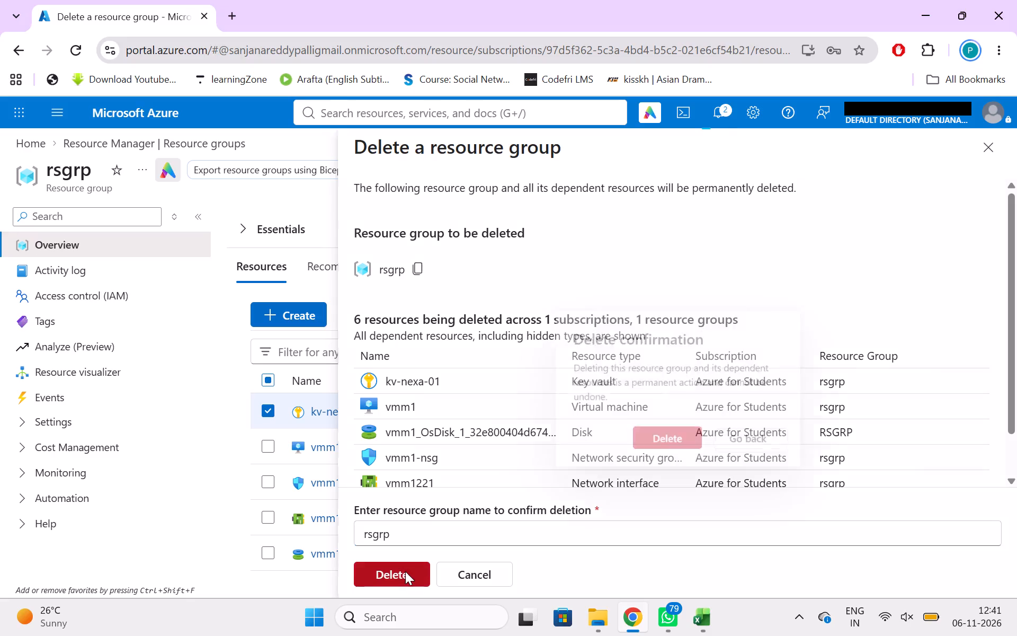
click(662, 430)
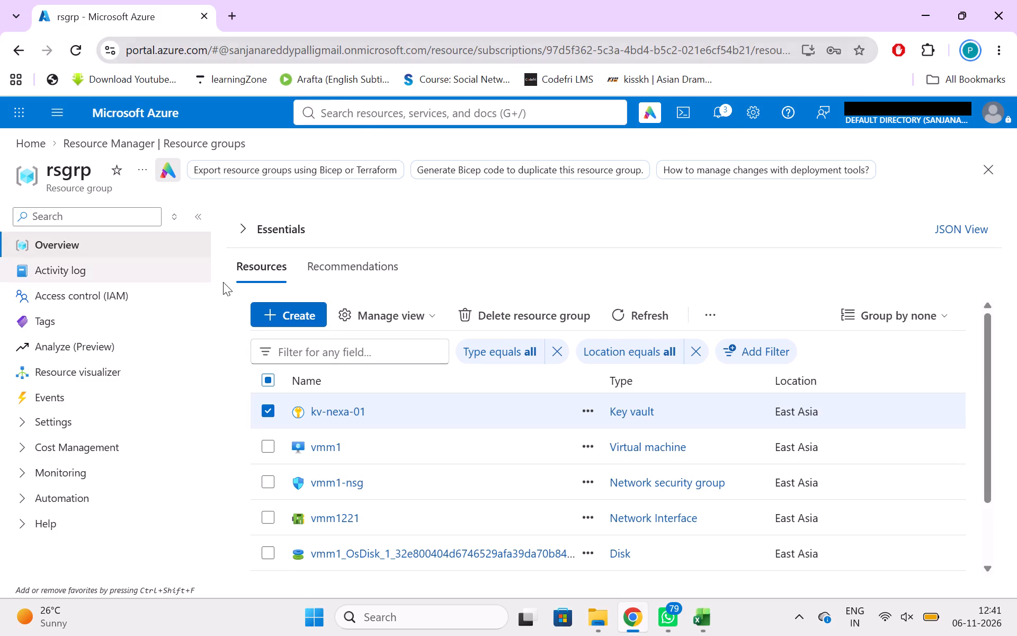
Go back to the list of resource groups and refresh it to check on rsgrp.
click(95, 146)
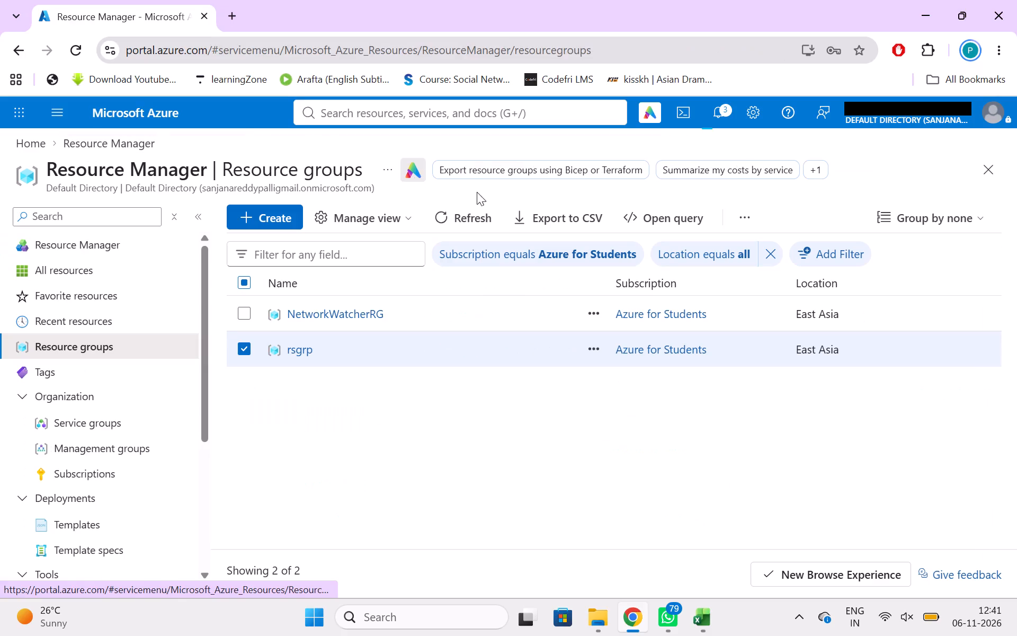
click(479, 217)
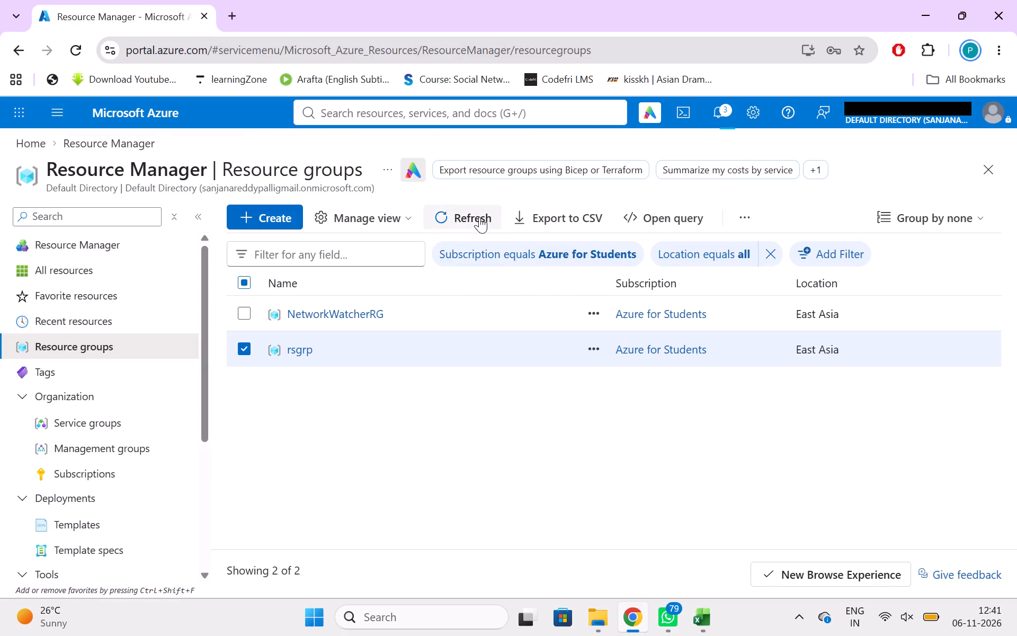
double_click(479, 217)
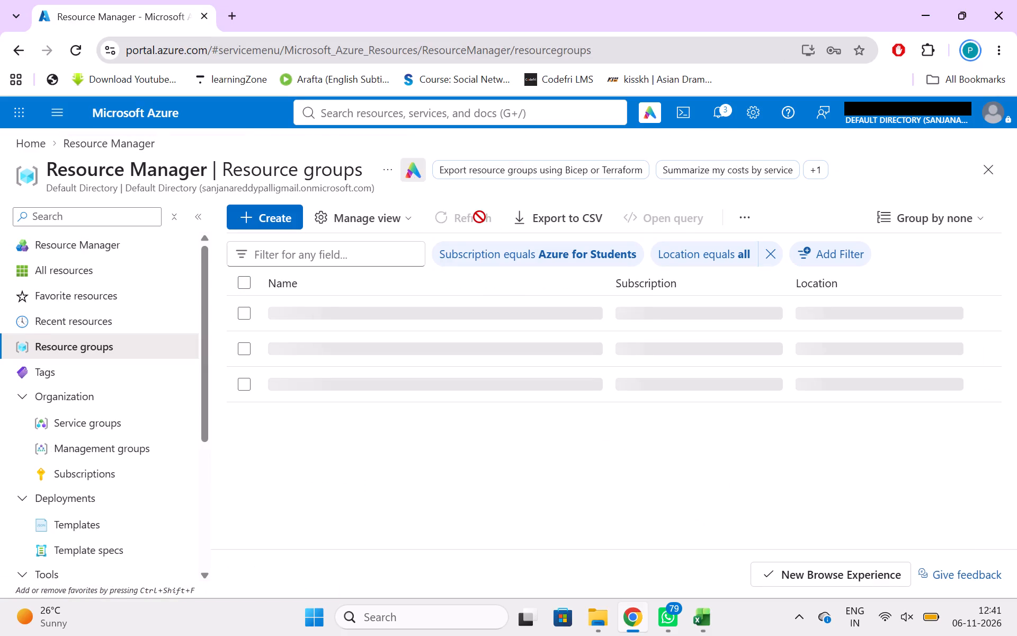
Reopen rsgrp and submit its deletion once more, confirming with the resource group name rsgrp.
click(301, 342)
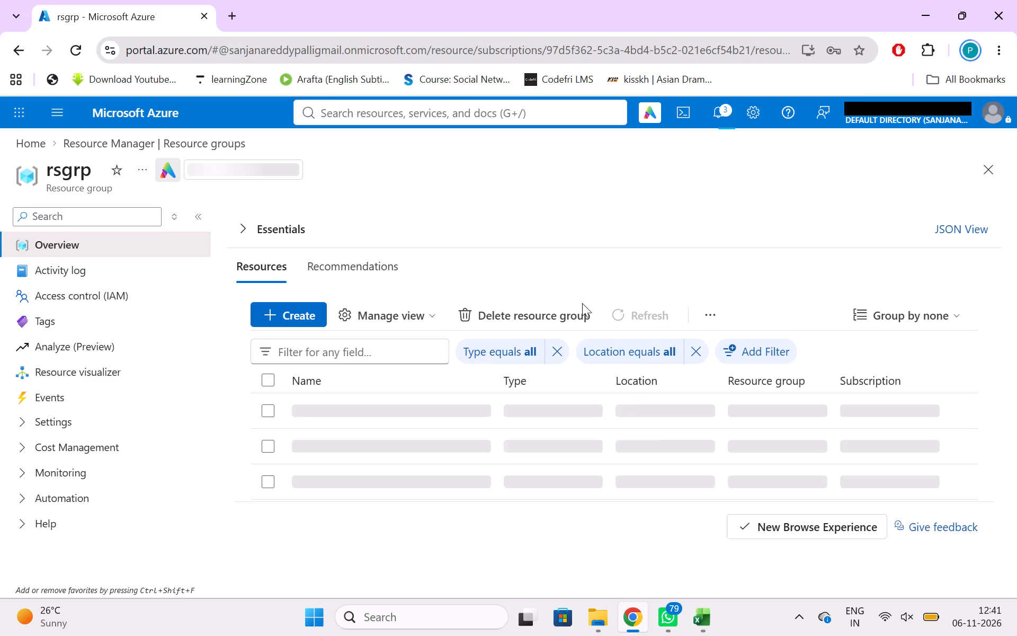
click(510, 327)
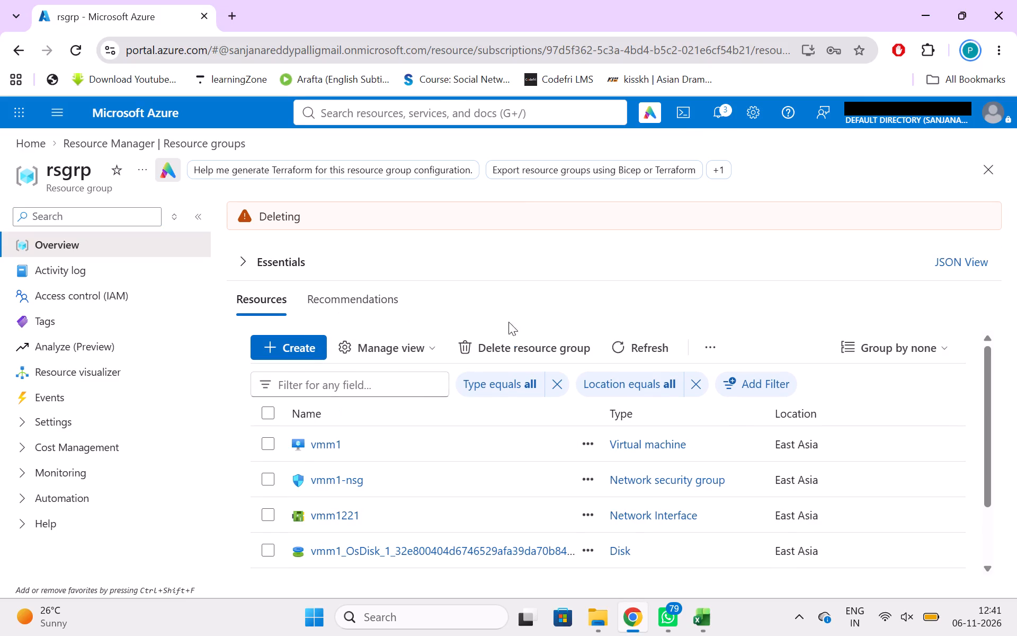
click(509, 347)
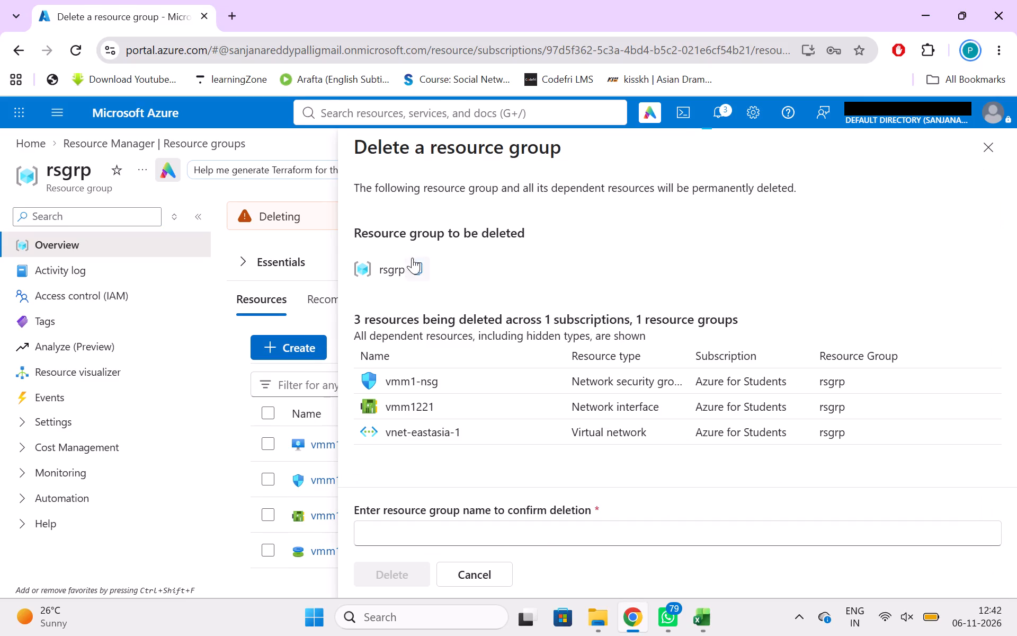
click(420, 267)
click(436, 528)
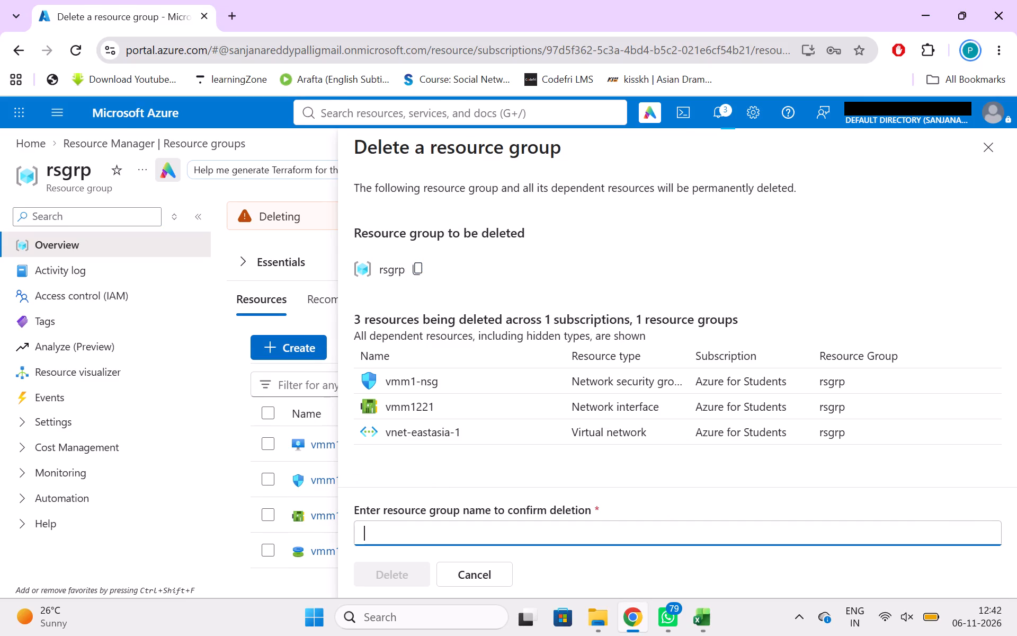
key(ctrl+v)
click(389, 576)
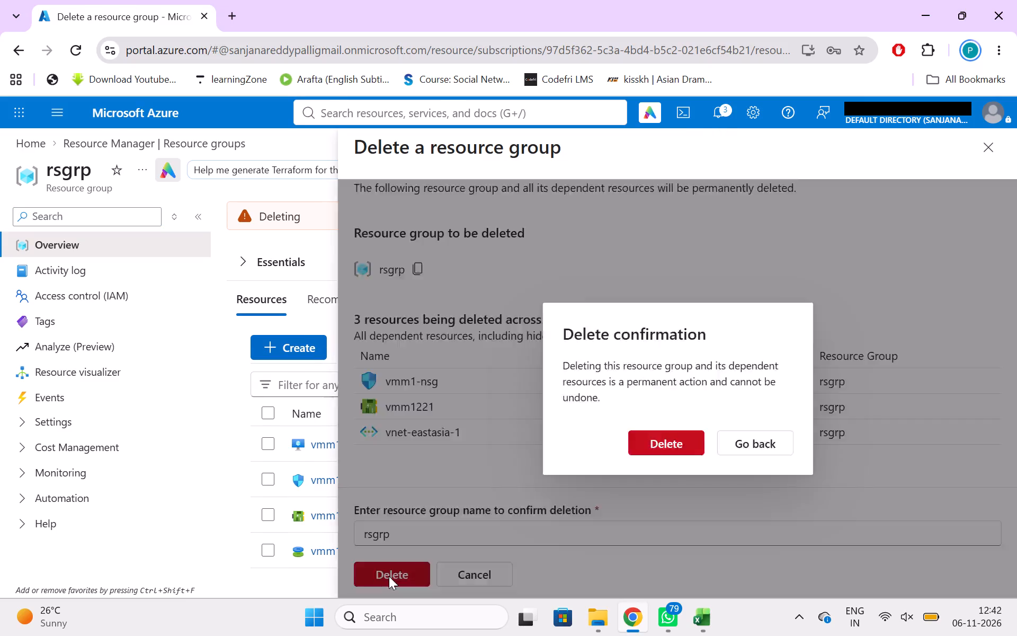
click(704, 448)
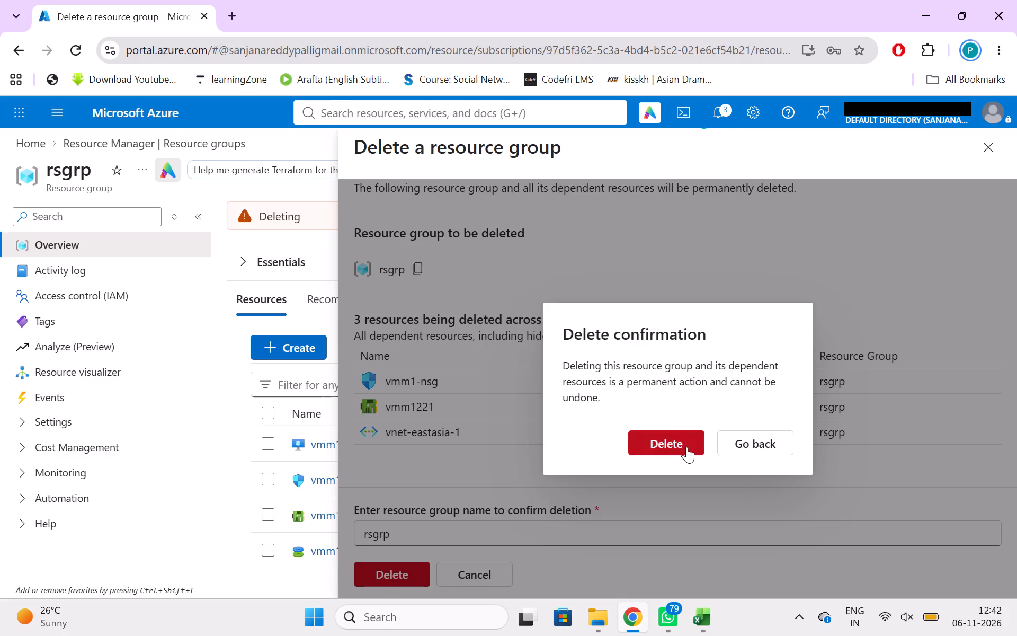
click(686, 447)
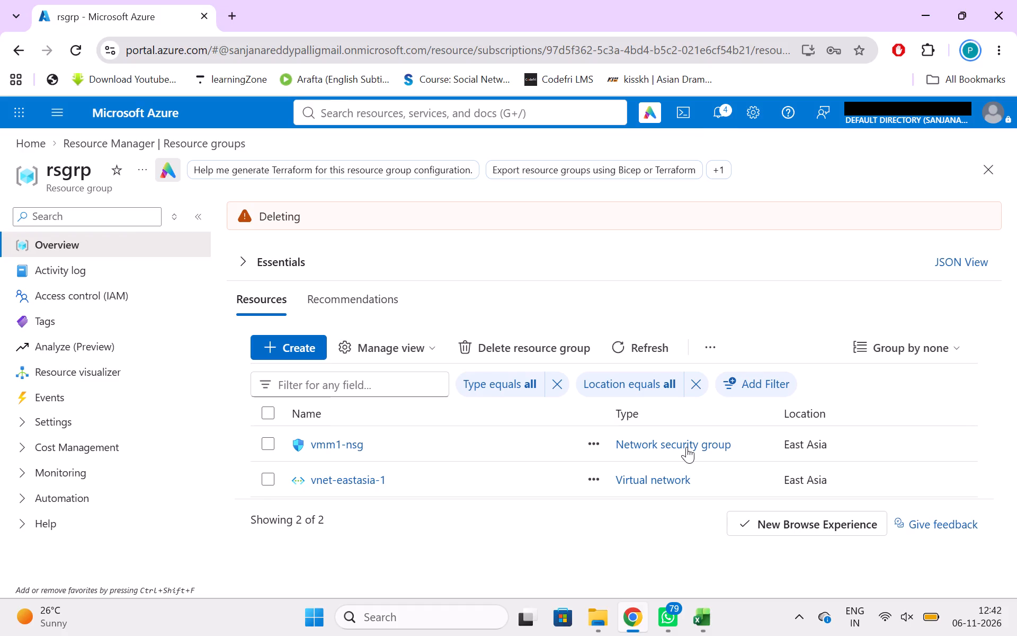
Refresh the resource list of rsgrp to check the progress of the deletion.
click(646, 339)
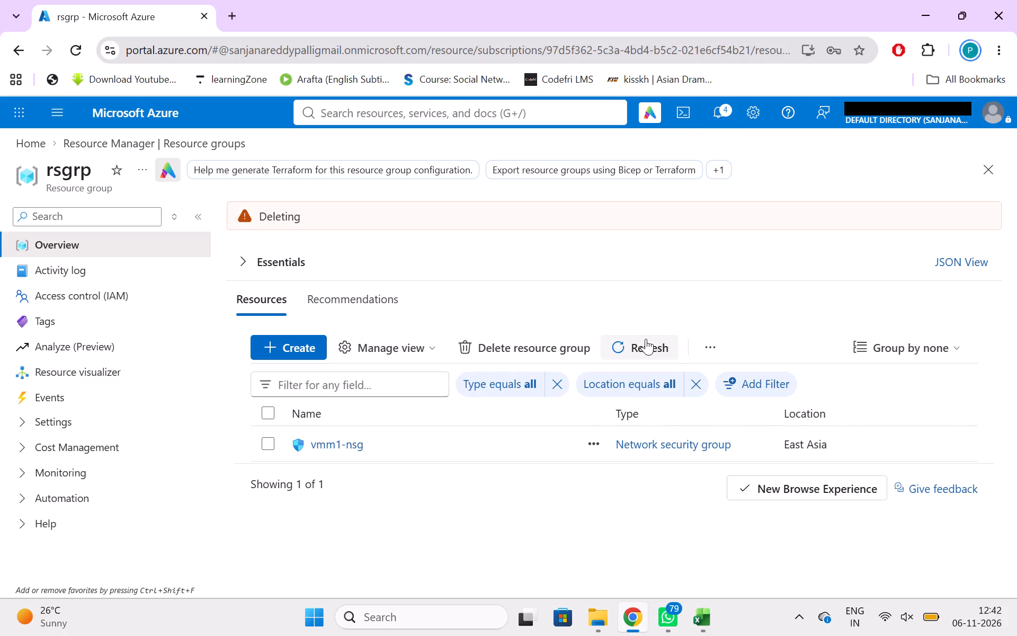
click(596, 360)
click(644, 352)
Open the vmm1-nsg network security group in resource group rsgrp and delete it, confirming the deletion.
click(347, 444)
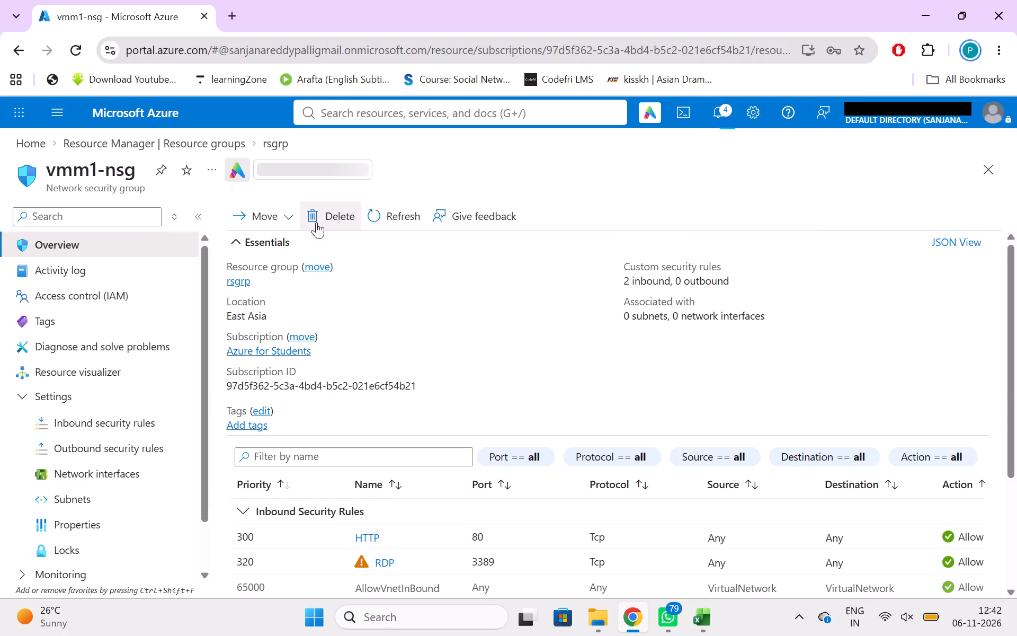
click(316, 222)
click(252, 306)
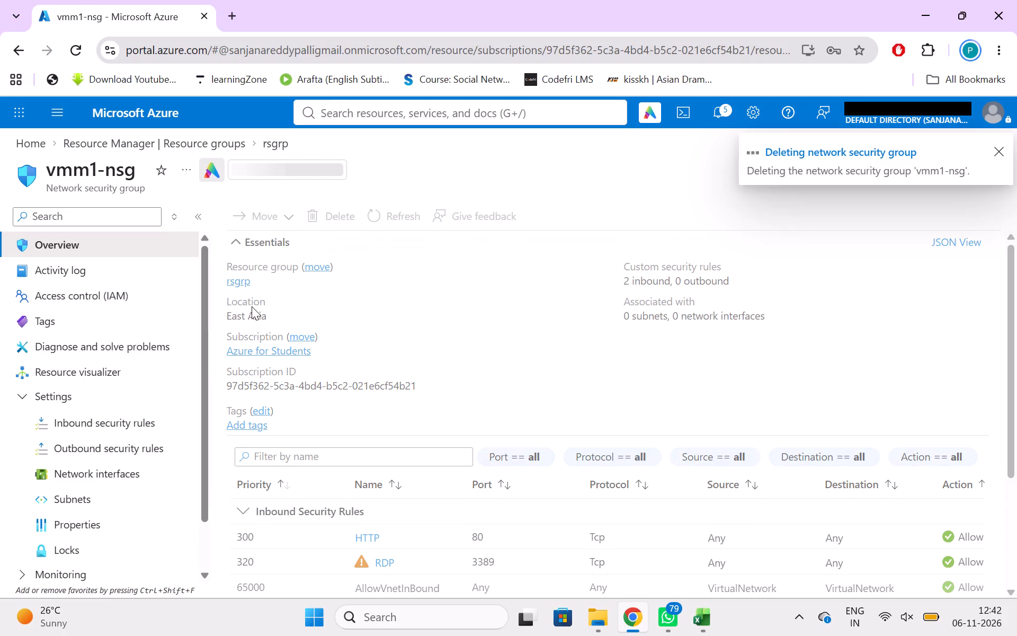
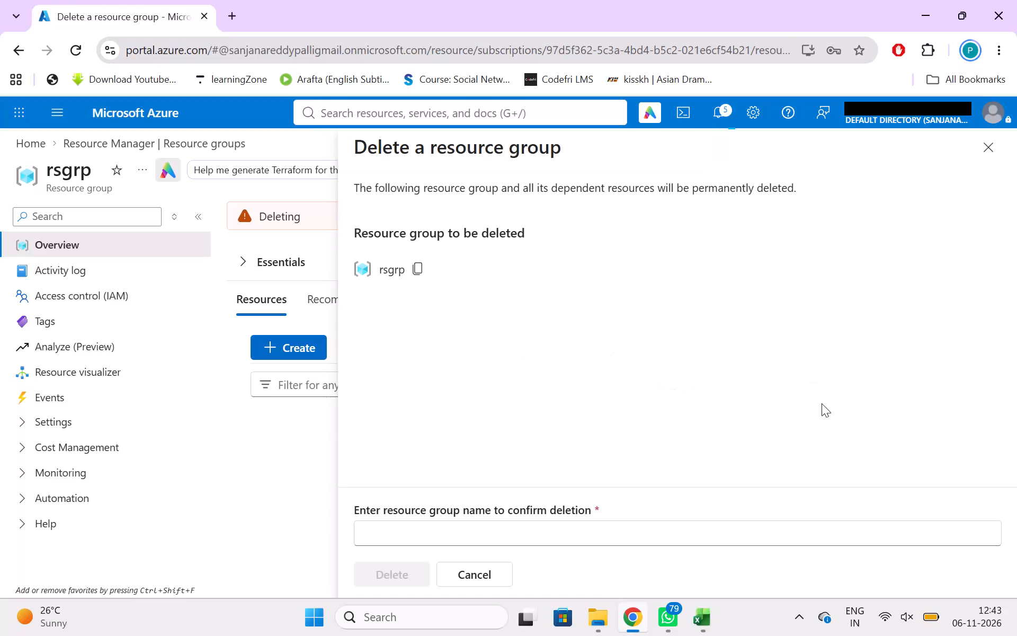
Copy the resource group name rsgrp and enter it as the confirmation for deleting the resource group.
click(424, 268)
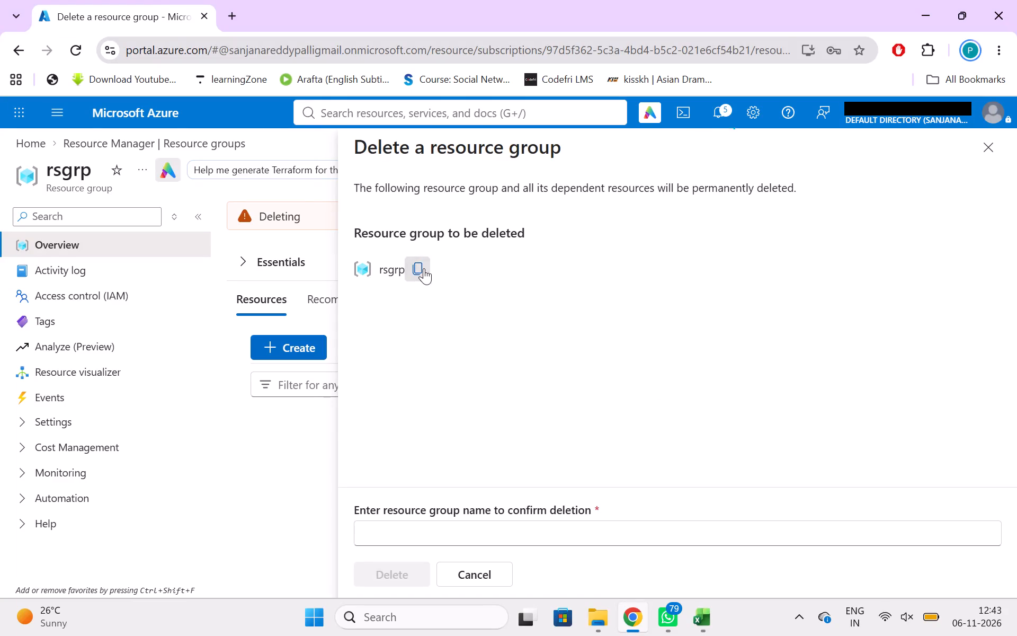
click(441, 545)
click(431, 533)
key(ctrl+v)
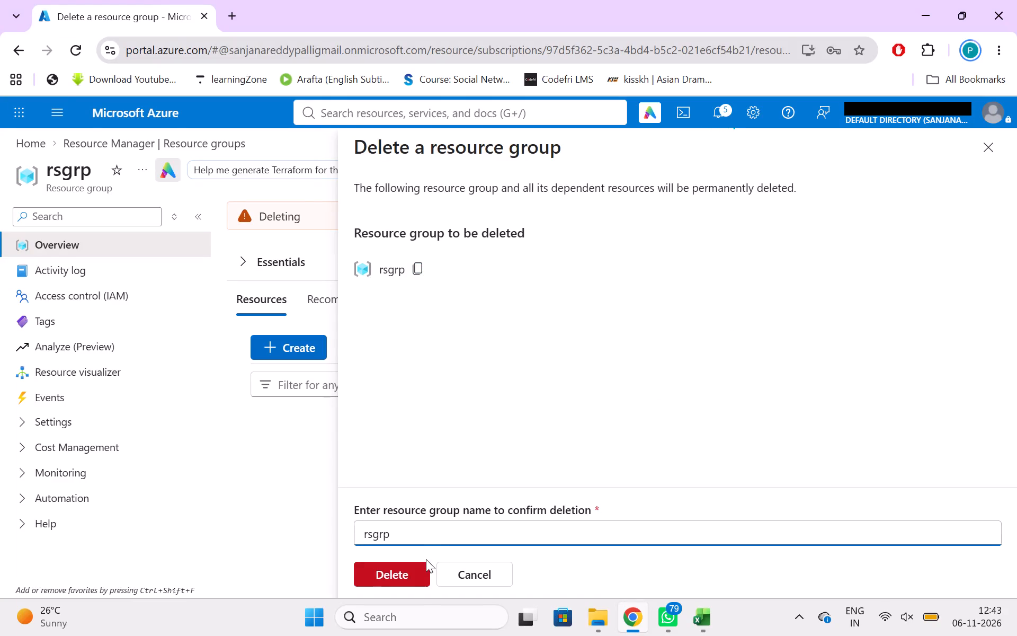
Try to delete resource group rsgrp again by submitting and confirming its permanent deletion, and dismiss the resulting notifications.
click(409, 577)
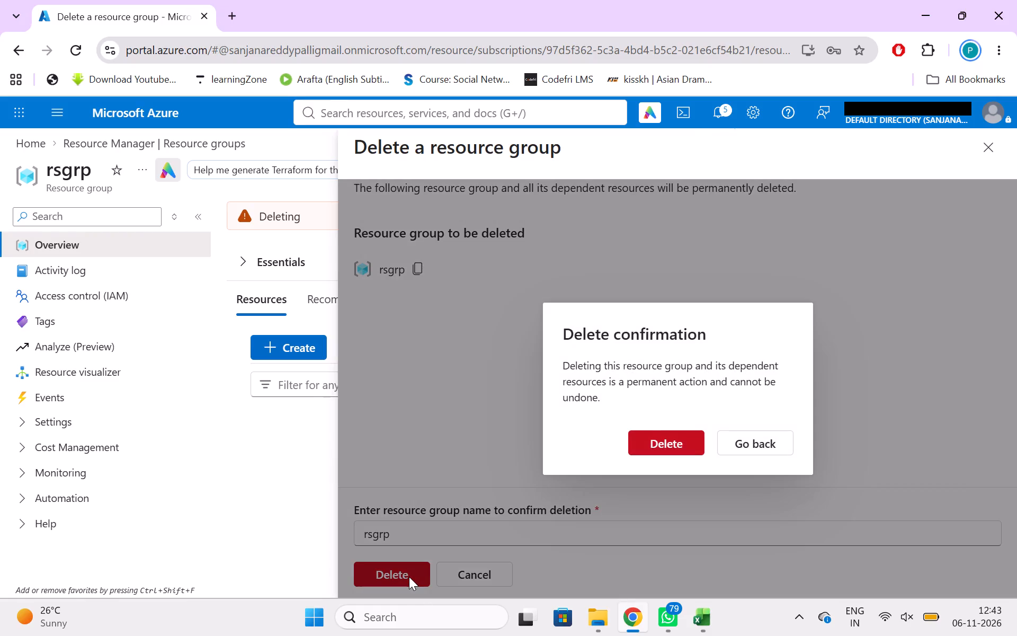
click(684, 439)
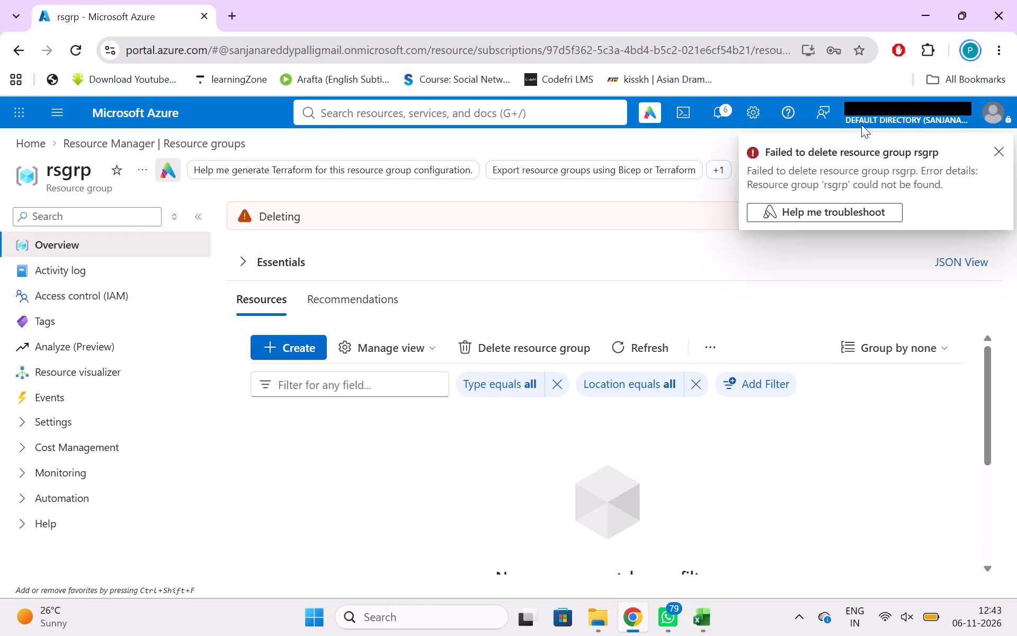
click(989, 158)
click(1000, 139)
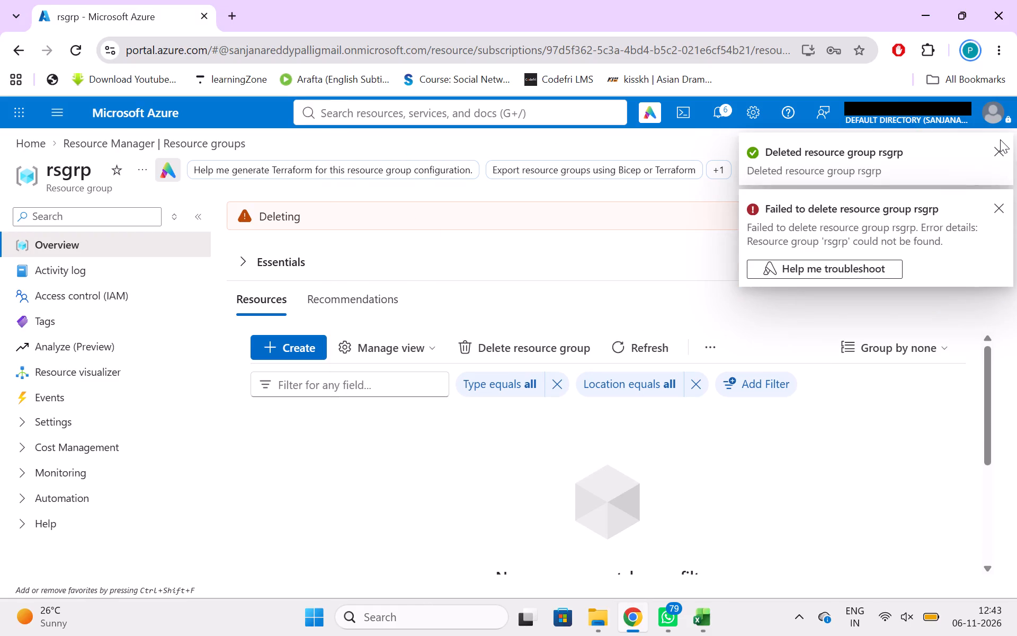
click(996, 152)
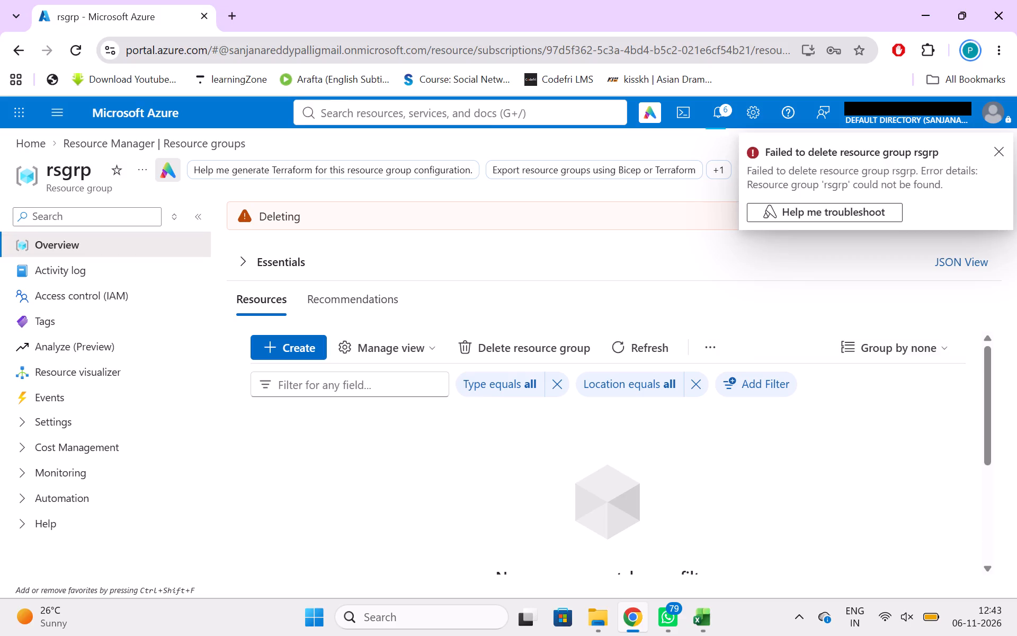